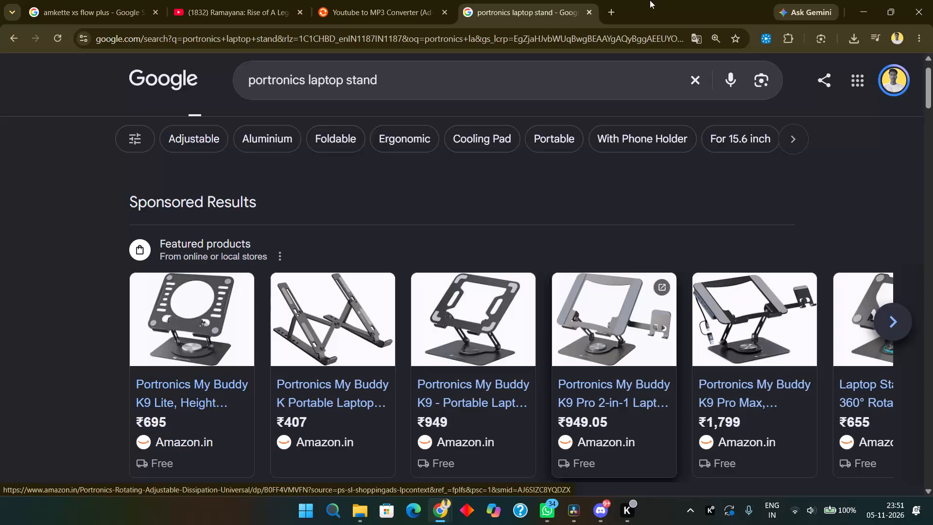
Search Google for "zebronics max ninja".
triple_click(491, 78)
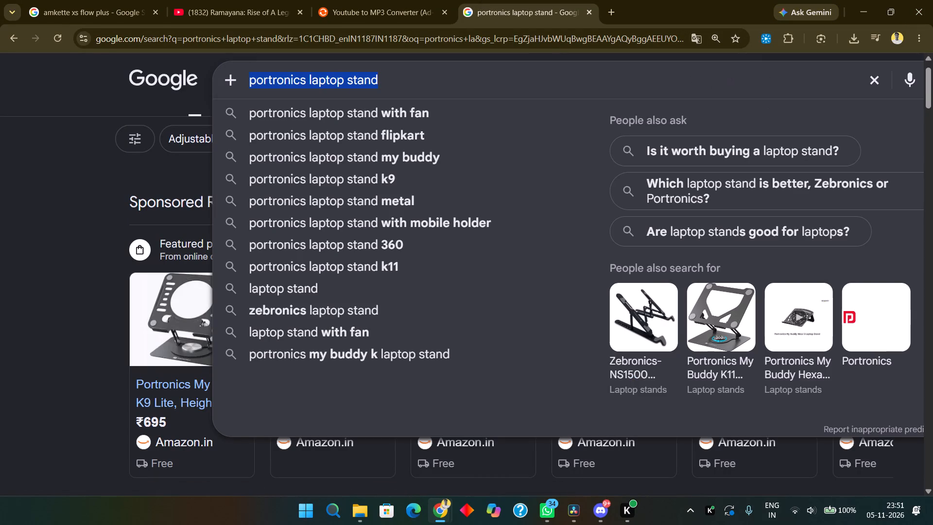
type("zebronix ma")
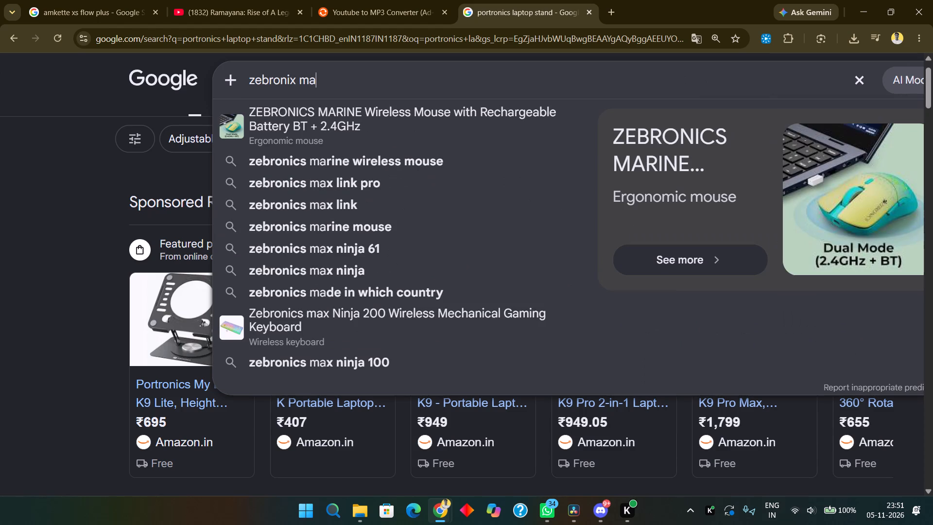
type("x")
key("space")
type("ni")
key("n")
key("Down")
key("Down")
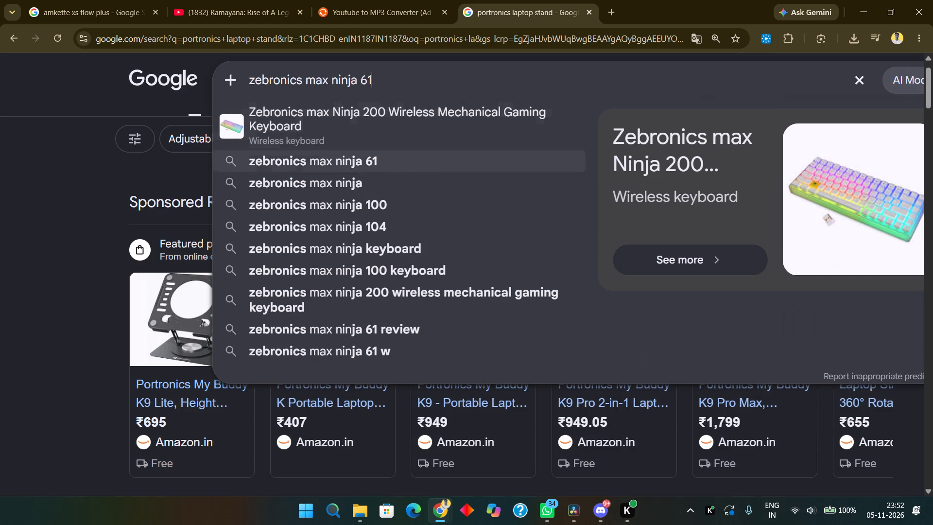
key("Down")
key("Return")
Browse the featured products and open the Zebronics Max Ninja 61W mechanical keyboard listing.
scroll(234, 194, "down", 2)
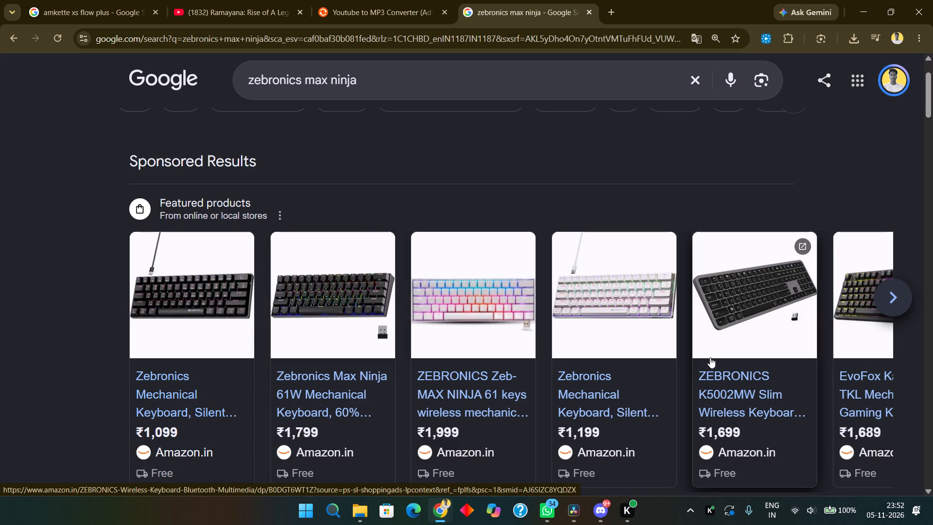
scroll(723, 354, "left", 3)
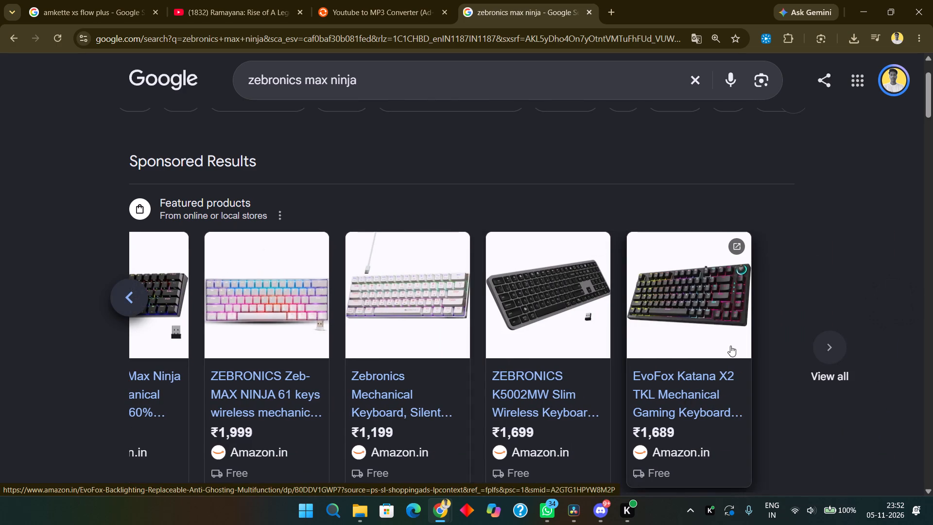
scroll(730, 346, "right", 1)
left_click(242, 372)
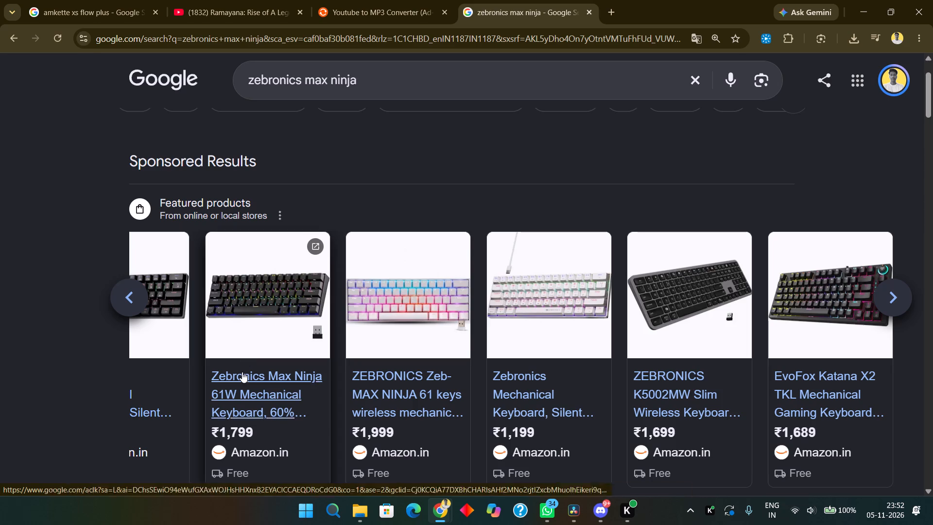
Switch to the YouTube tab and play the "Ramayana: Rise of A Legend" video.
left_click(287, 0)
key("space")
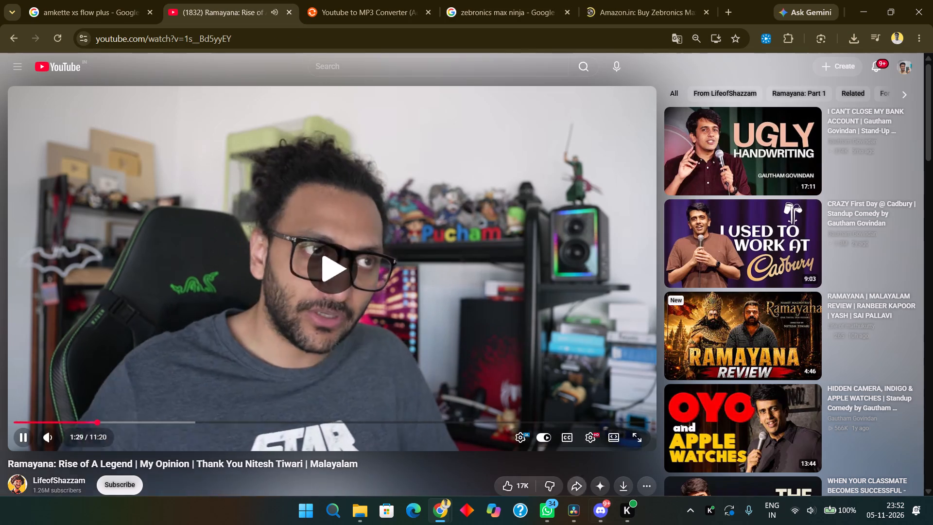
Switch to DaVinci Resolve and import Empire State Of Mind.mp3 from Downloads into the media pool.
left_click(570, 516)
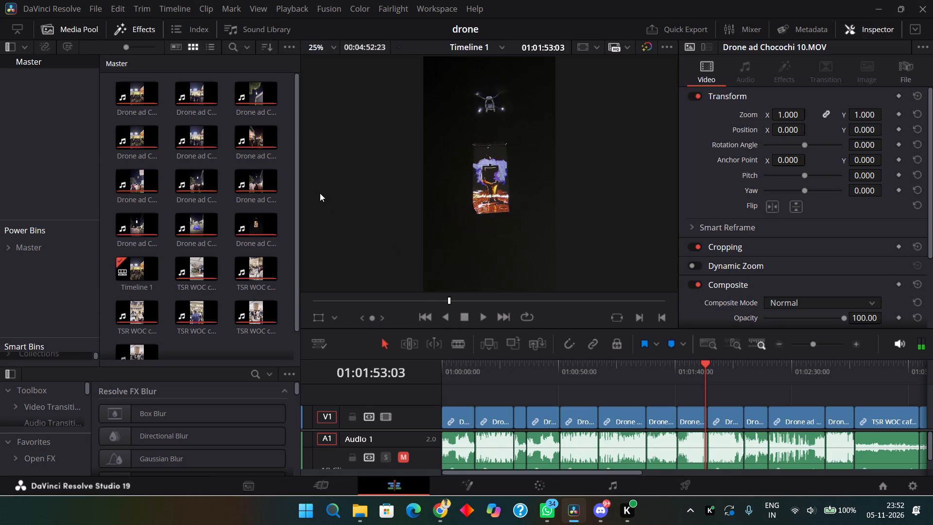
key("ctrl+i")
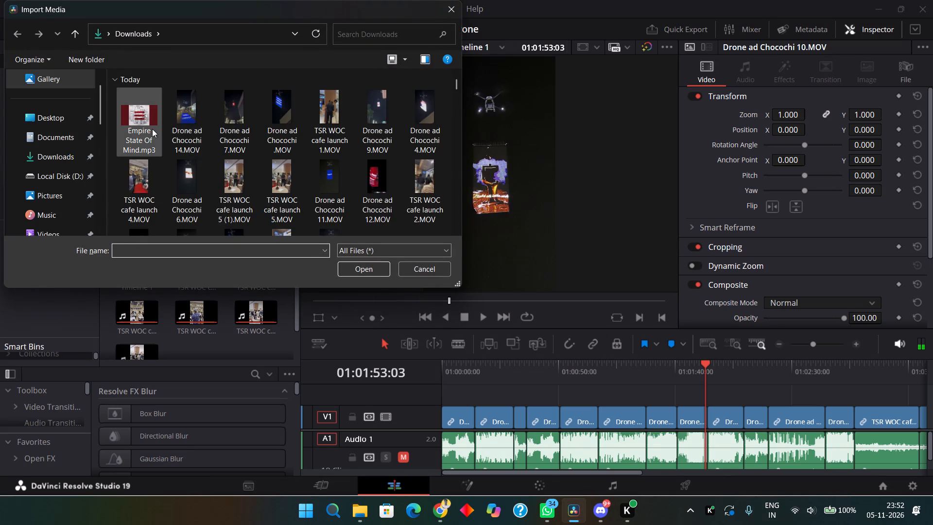
left_click(152, 129)
key("Return")
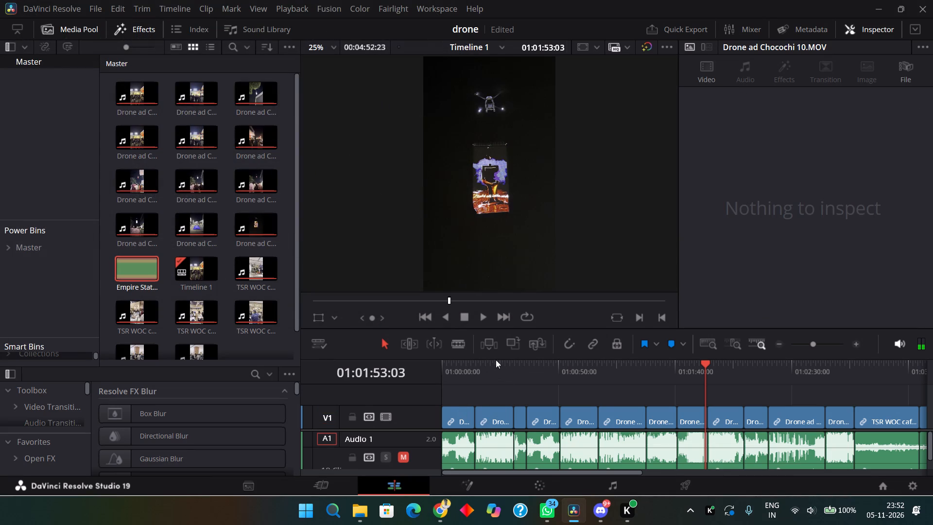
Enlarge the timeline area and place Empire State Of Mind.mp3 at the timeline's start on a new audio track below Audio 1.
left_click_drag(495, 358, 492, 291)
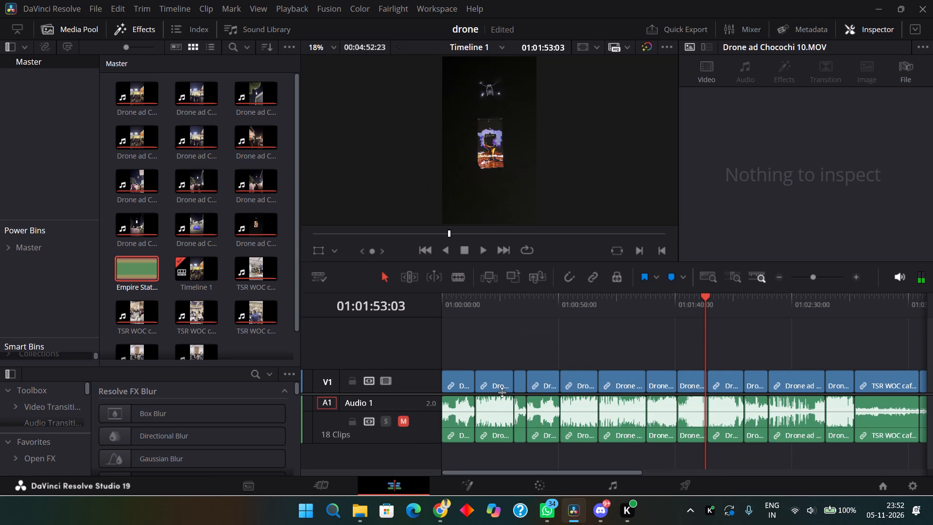
left_click_drag(502, 392, 490, 374)
left_click_drag(121, 272, 415, 411)
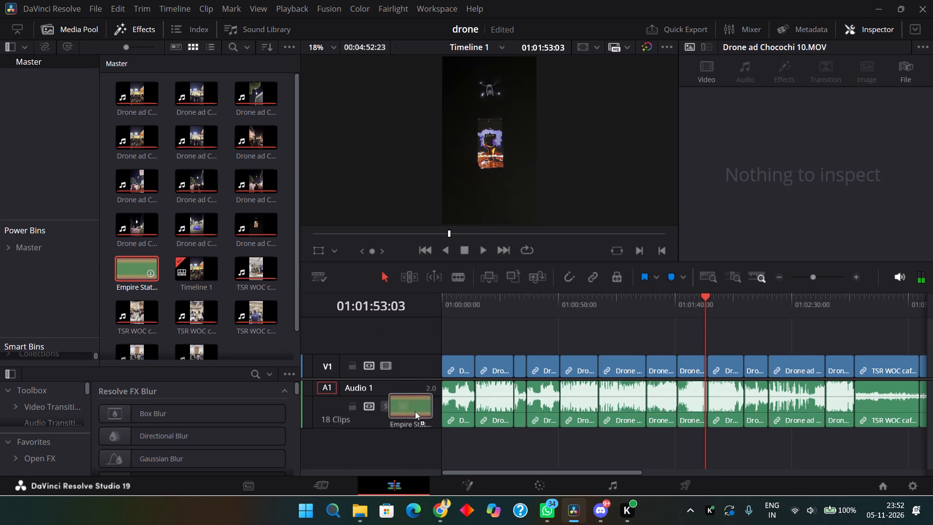
left_click_drag(415, 411, 430, 463)
scroll(582, 400, "down", 6, "alt")
Play the timeline briefly to hear the added music, pausing the YouTube video in Chrome meanwhile.
key("space")
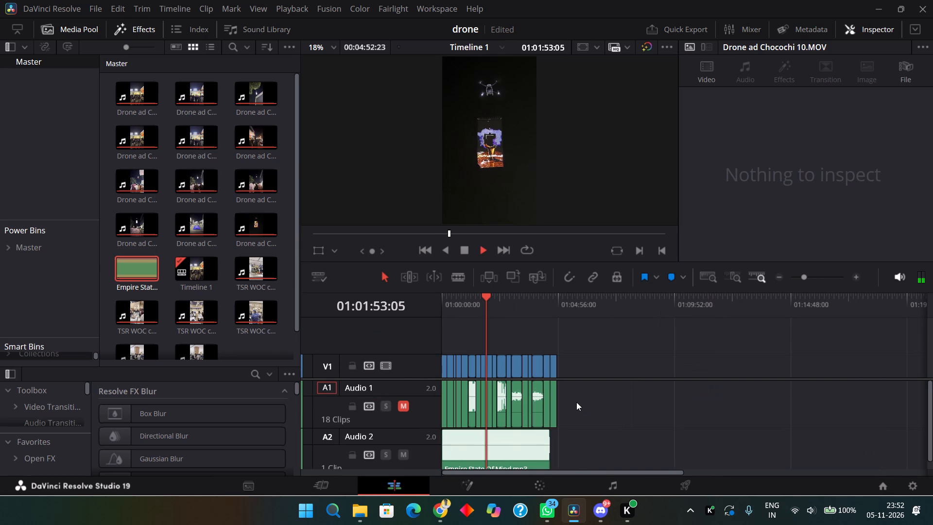
key("alt+Tab")
left_click(420, 323)
key("alt+Tab")
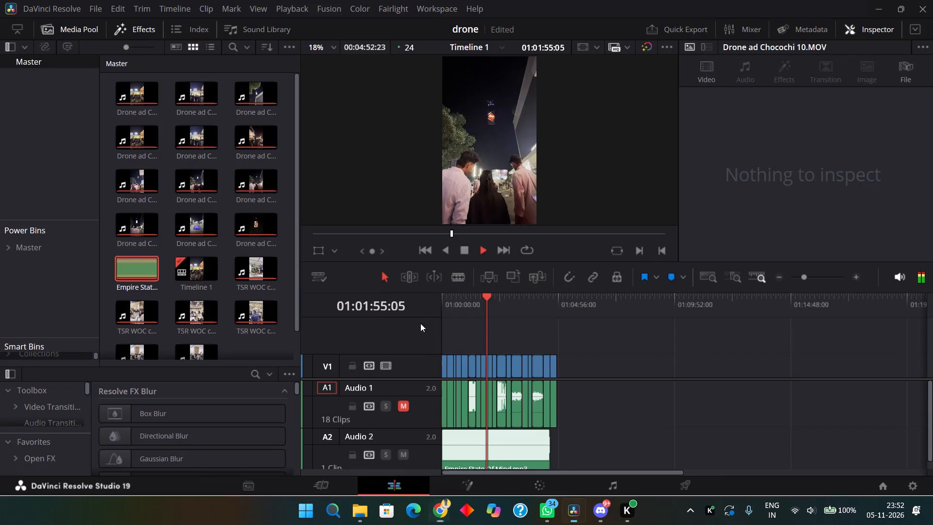
key("space")
Lower the system volume to near its minimum.
left_click(824, 524)
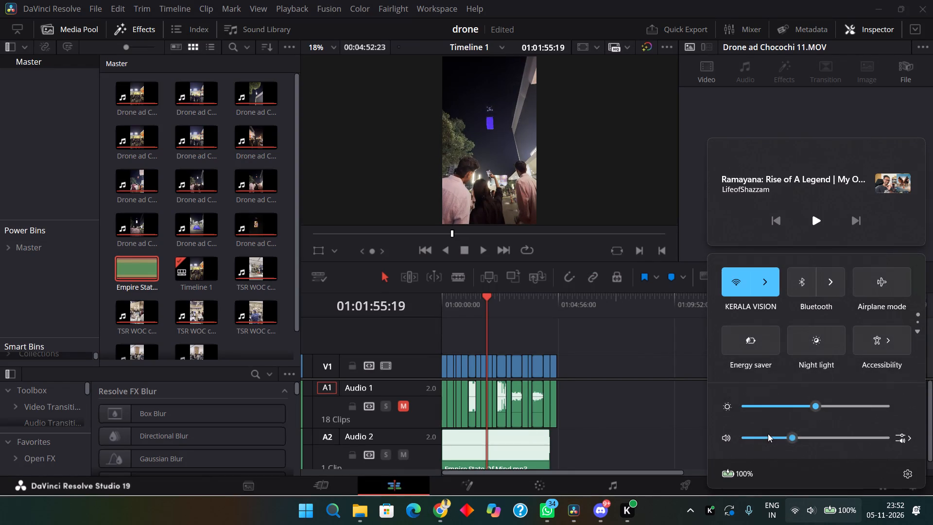
left_click(768, 434)
left_click_drag(767, 433, 752, 441)
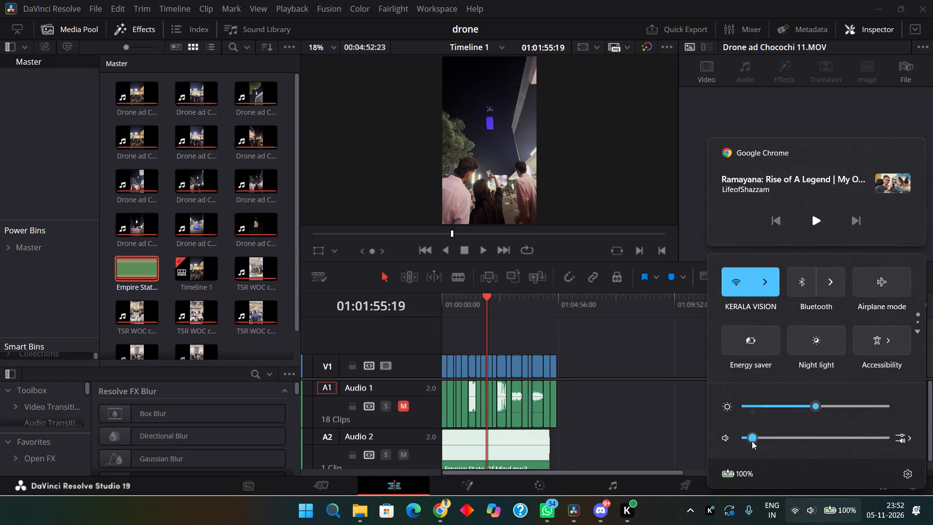
key("space")
left_click(637, 416)
Resume timeline playback, then switch to Chrome to resume the YouTube video and adjust its player volume.
key("space")
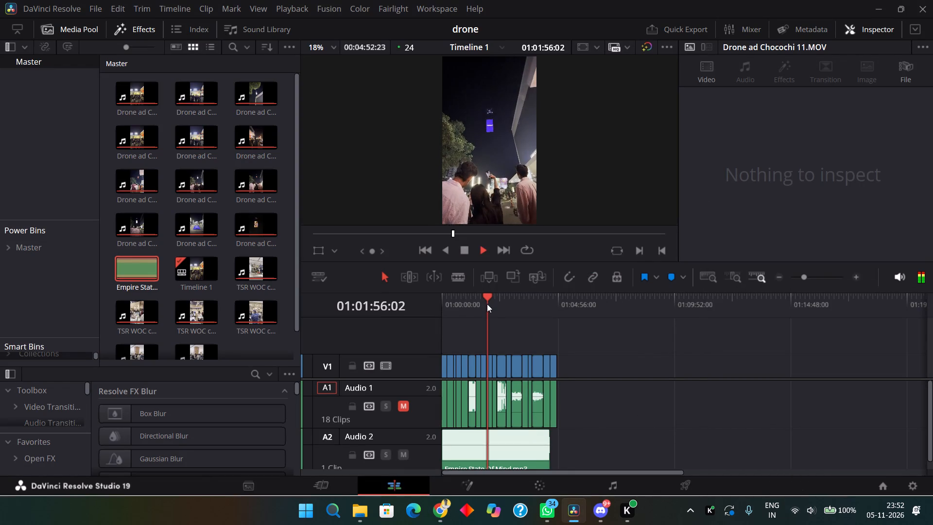
scroll(495, 316, "up", 4, "alt")
key("alt+Tab")
key("space")
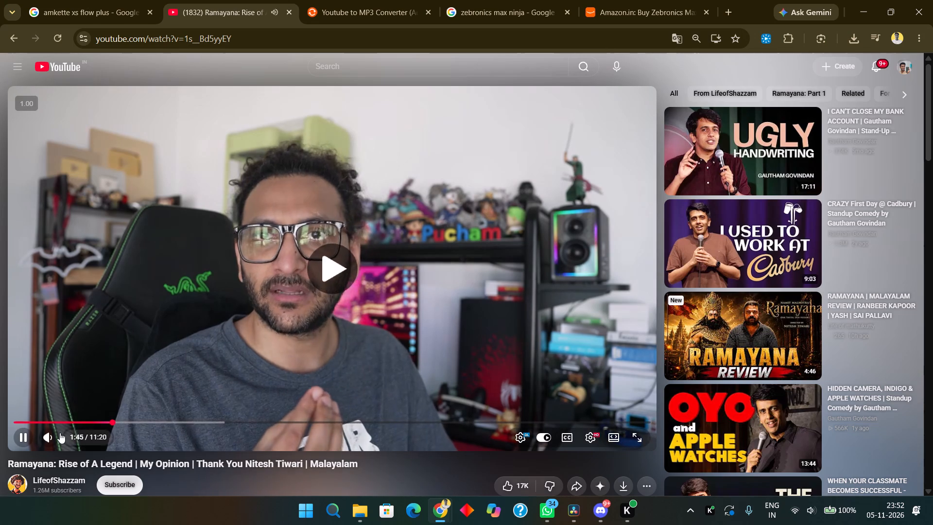
left_click_drag(63, 433, 104, 426)
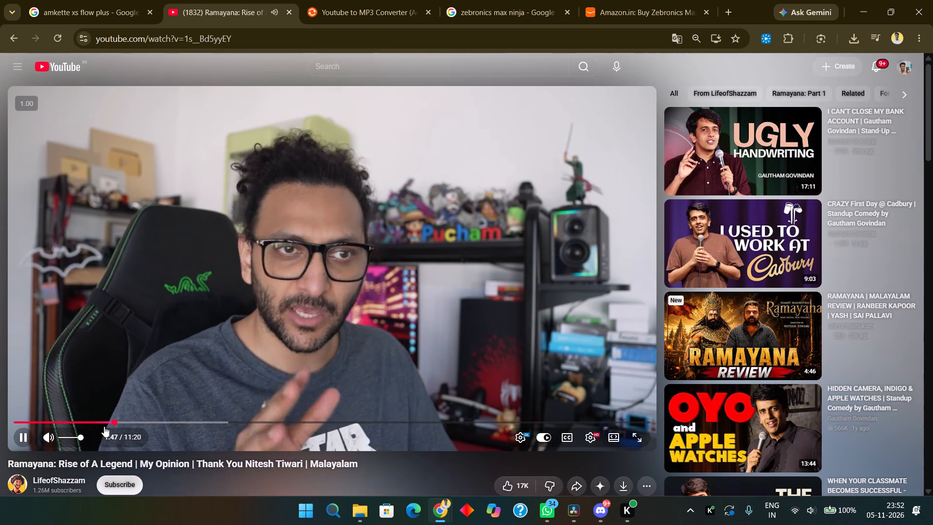
Return to DaVinci Resolve, review the clips with the music across the whole timeline, and bring the playhead back to the start.
key("alt+Tab")
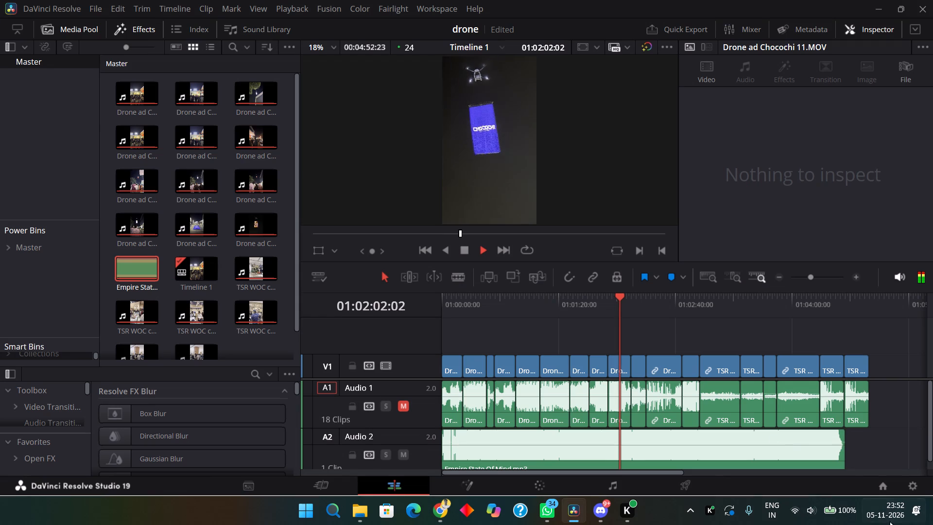
left_click(853, 524)
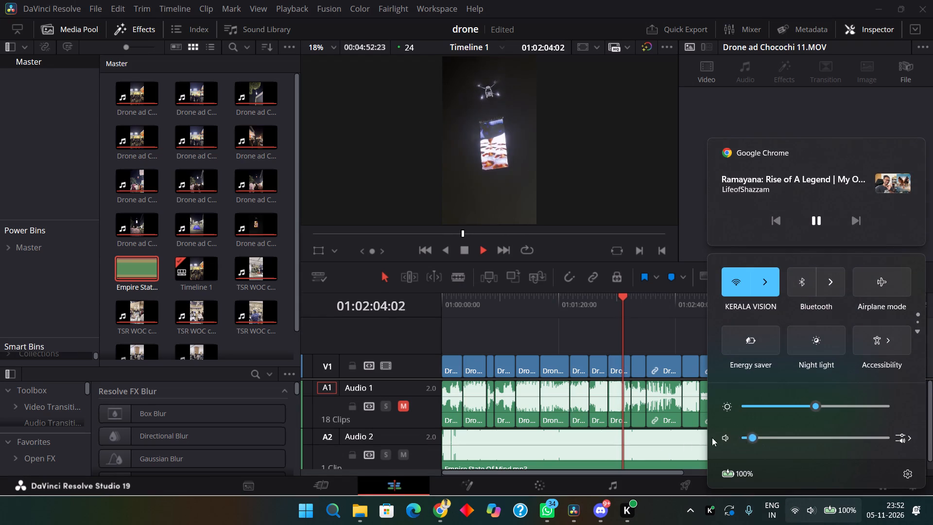
left_click(658, 452)
left_click(534, 300)
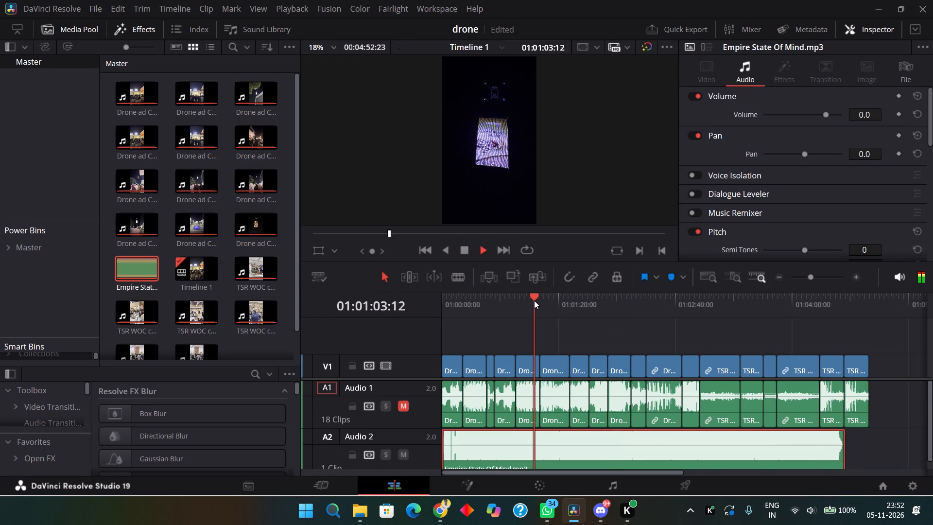
left_click(655, 301)
left_click_drag(707, 311, 736, 318)
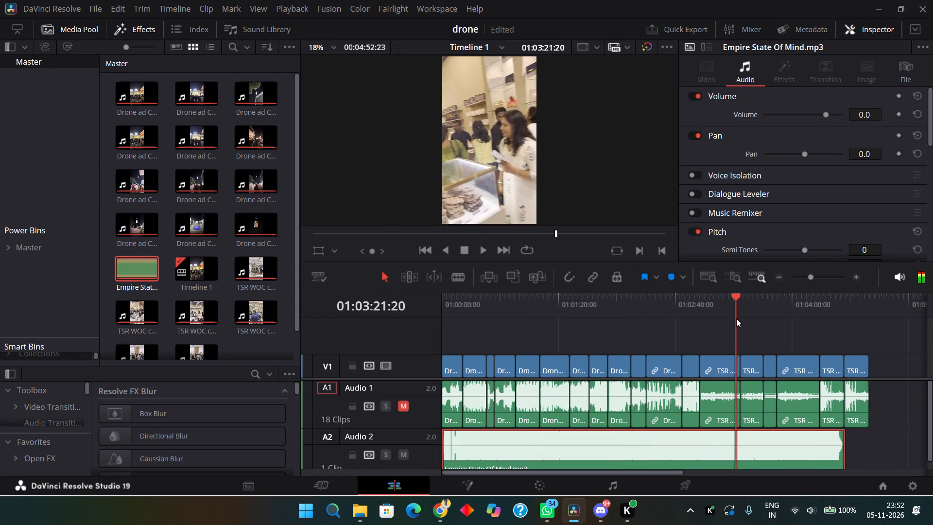
left_click_drag(765, 319, 786, 328)
left_click_drag(768, 305, 796, 302)
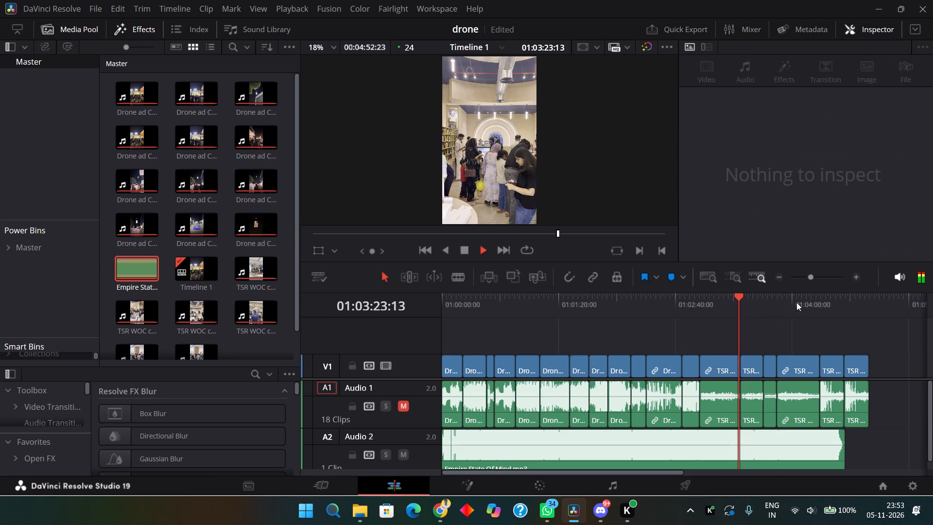
left_click_drag(796, 302, 812, 298)
left_click_drag(803, 309, 843, 313)
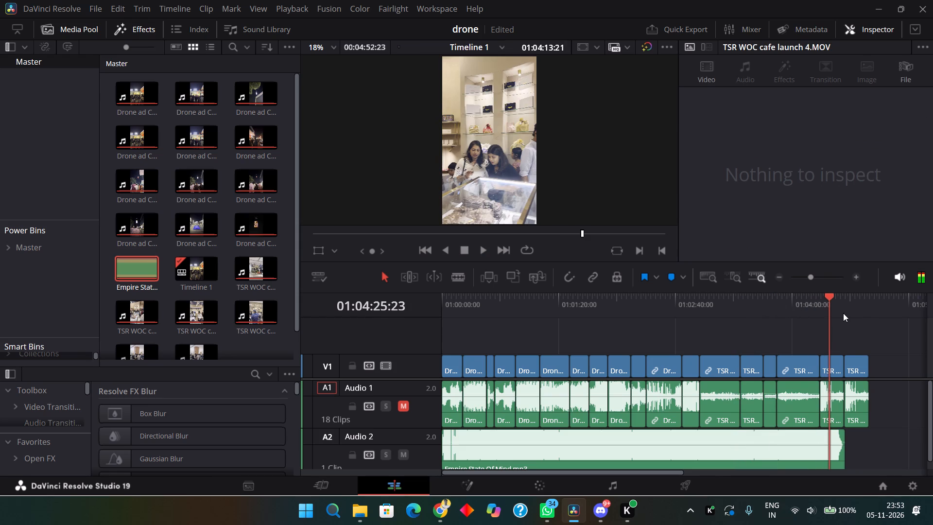
left_click_drag(843, 313, 510, 344)
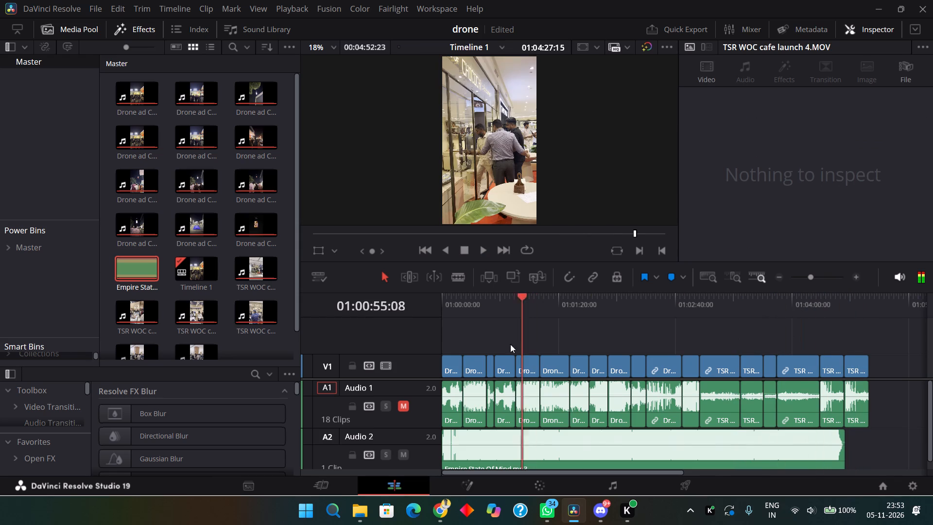
left_click_drag(510, 344, 431, 357)
key("space")
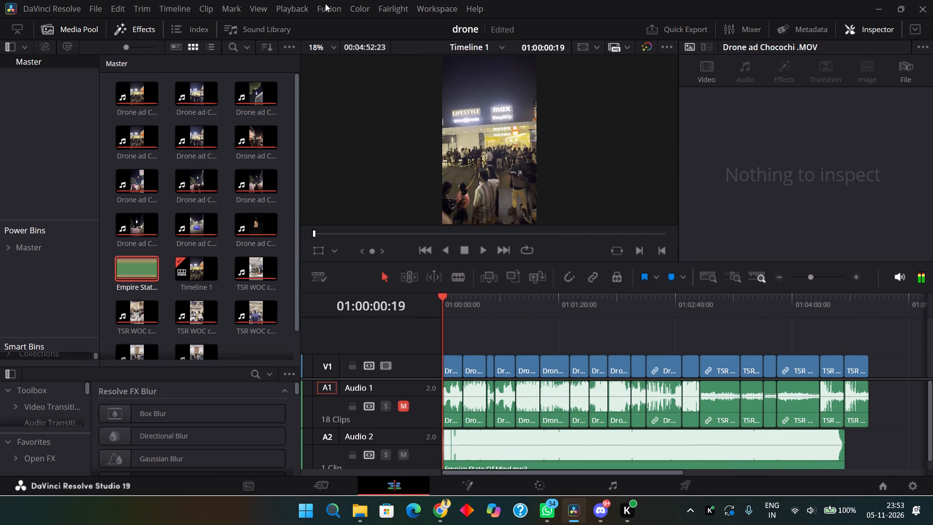
Set the timeline playback resolution to Quarter.
left_click(300, 12)
left_click(337, 52)
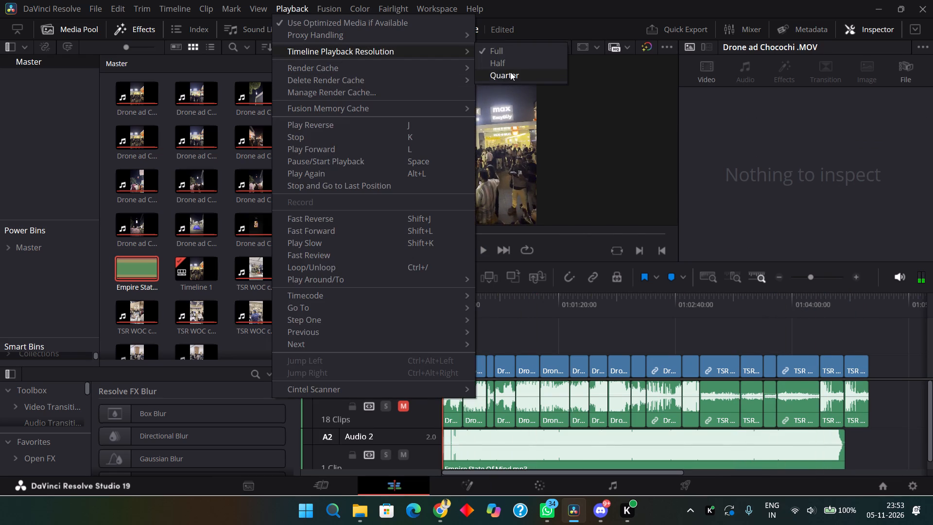
left_click(510, 72)
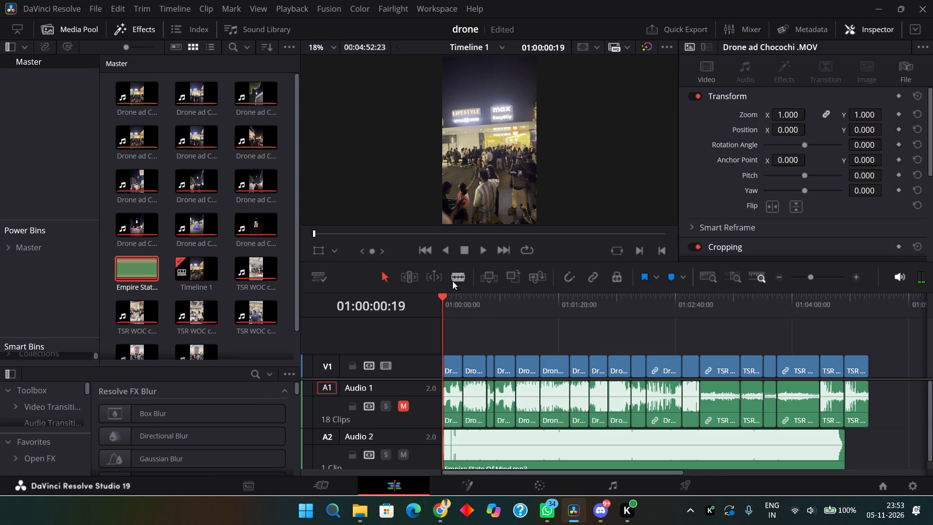
Review the drone and cafe clips across the timeline to choose a shot for the opening, stopping on Drone ad Chocochi 14.
key("ctrl+f")
key("Escape")
key("space")
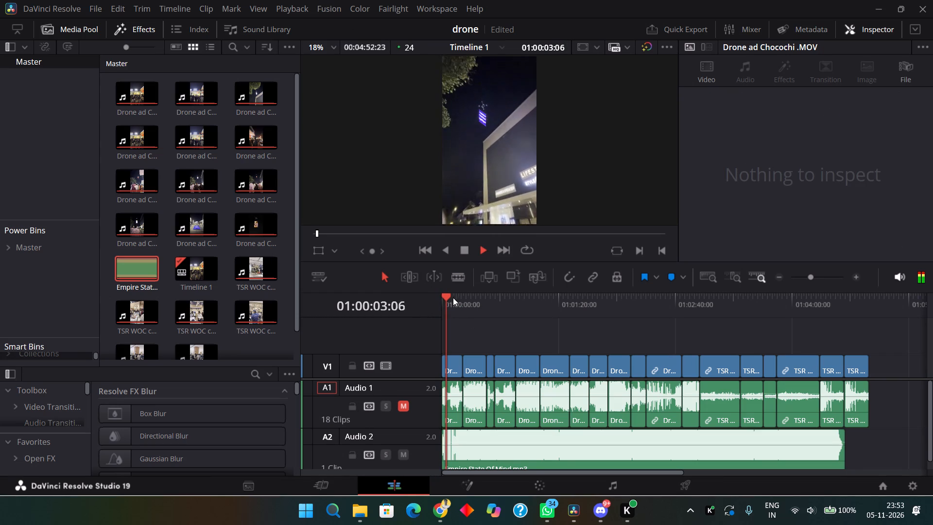
left_click_drag(470, 302, 512, 316)
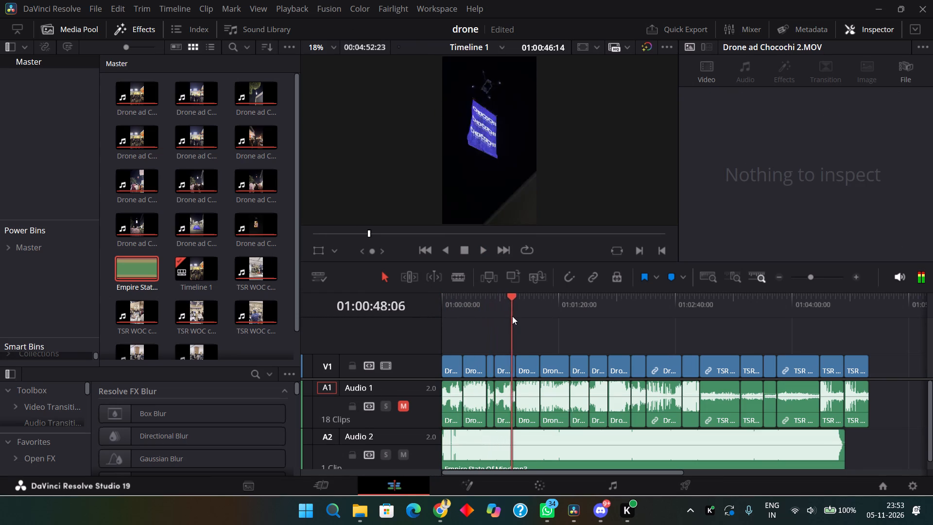
left_click_drag(512, 316, 523, 325)
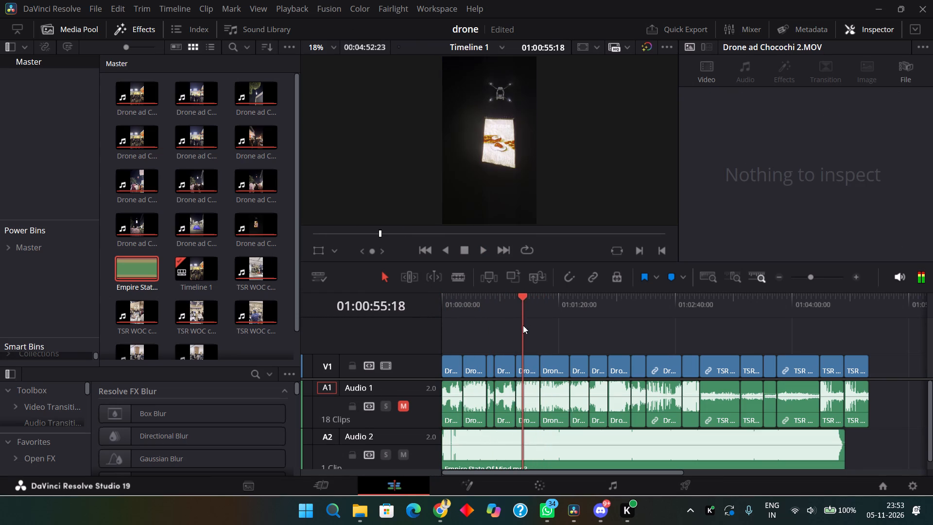
left_click_drag(523, 325, 578, 335)
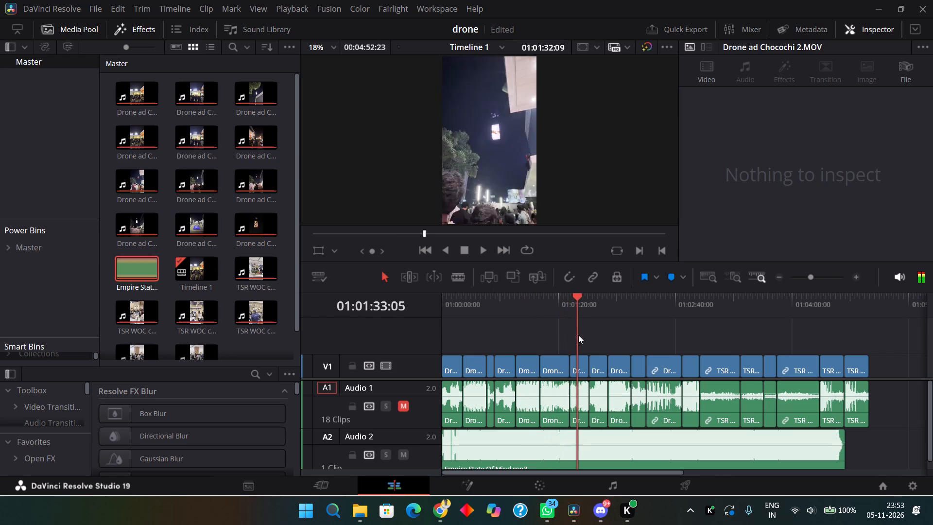
left_click_drag(578, 335, 616, 352)
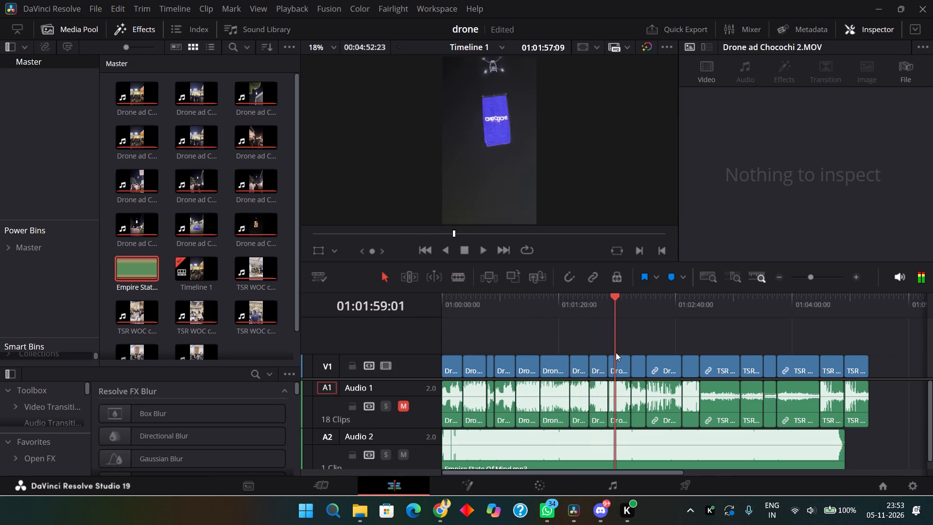
left_click_drag(616, 352, 657, 356)
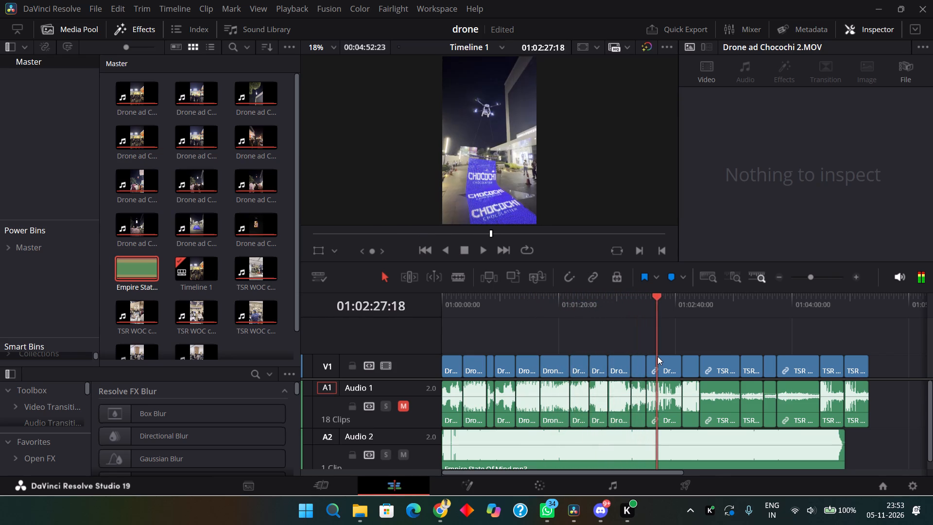
left_click_drag(657, 356, 675, 365)
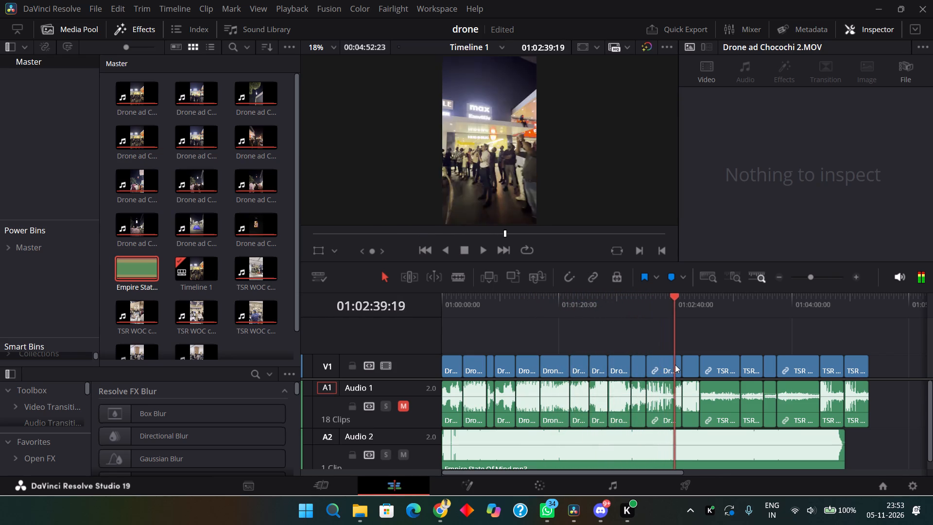
left_click_drag(675, 365, 738, 384)
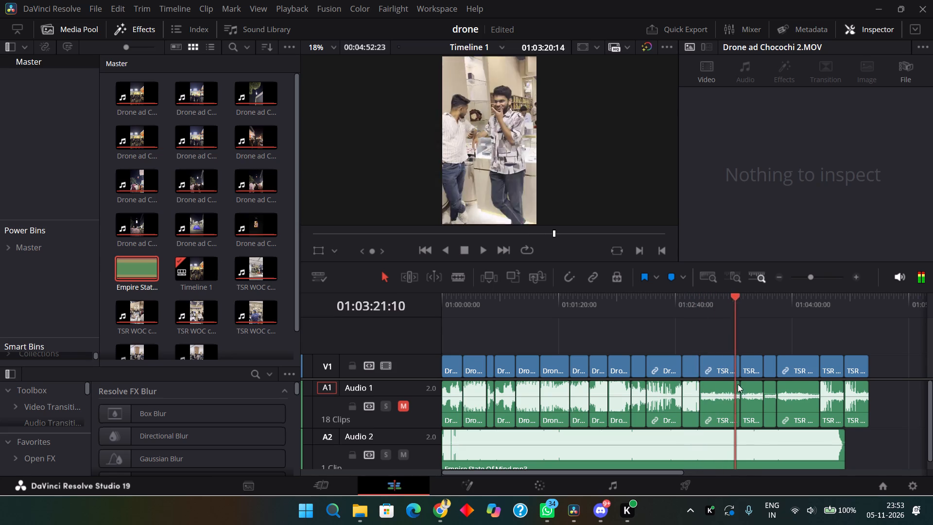
left_click_drag(738, 384, 788, 419)
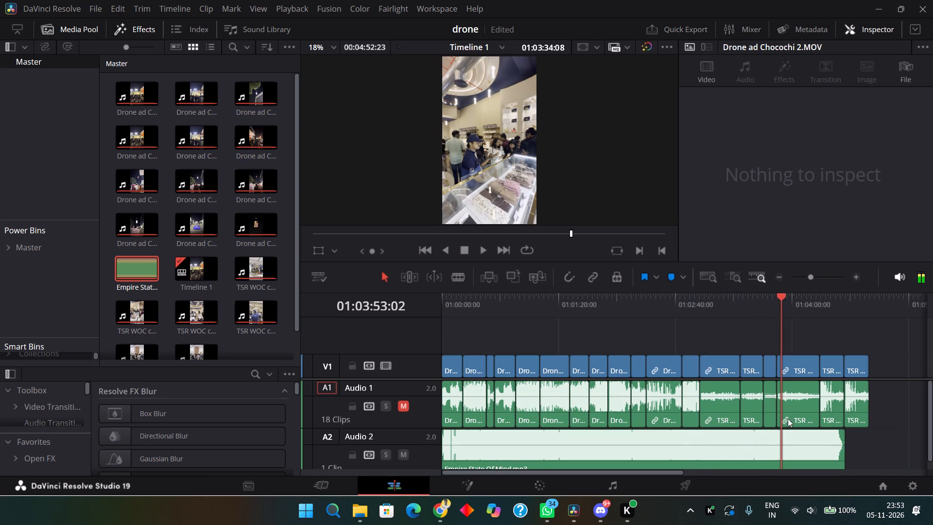
left_click_drag(788, 419, 670, 407)
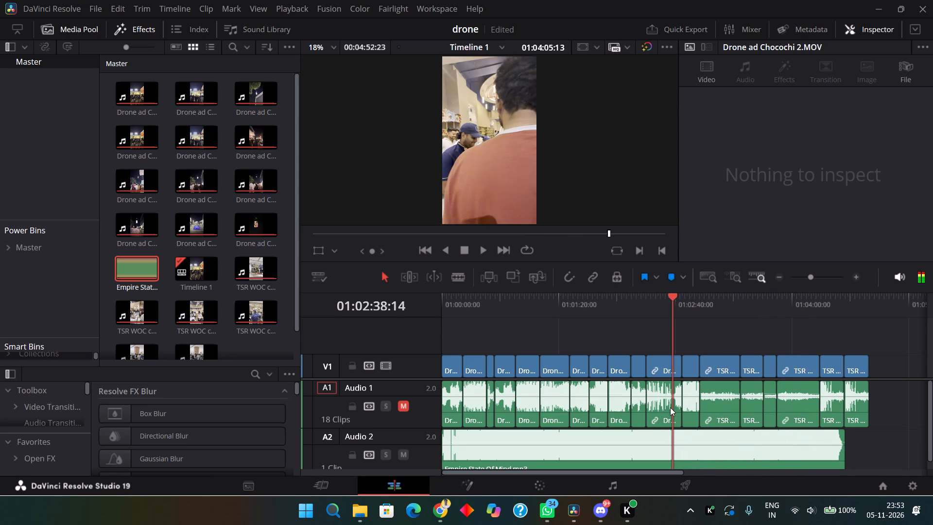
left_click_drag(670, 407, 664, 407)
key("space")
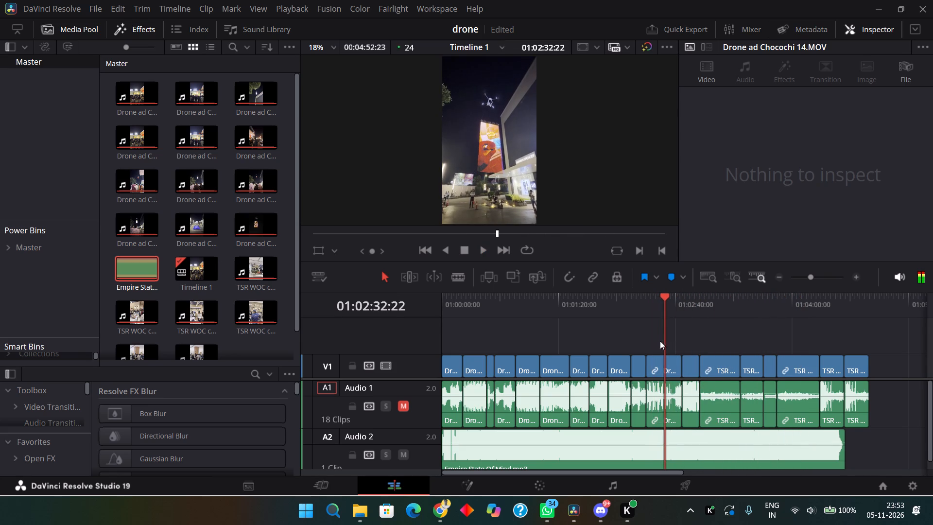
Move the Drone ad Chocochi 14 clip ahead of all the other drone clips to the very start of the timeline.
left_click_drag(651, 346, 665, 391)
key("ctrl+shift+comma")
key("ctrl+shift+comma")
key("ctrl+shift+comma")
key("ctrl+shift+comma")
key("ctrl+shift+comma")
key("ctrl+shift+comma")
key("ctrl+shift+comma")
key("ctrl+shift+comma")
key("ctrl+shift+comma")
key("ctrl+shift+comma")
key("ctrl+shift+comma")
key("ctrl+shift+comma")
key("ctrl+shift+comma")
key("ctrl+shift+comma")
key("ctrl+shift+comma")
key("ctrl+shift+comma")
key("ctrl+shift+comma")
key("ctrl+shift+comma")
key("ctrl+shift+comma")
key("ctrl+shift+comma")
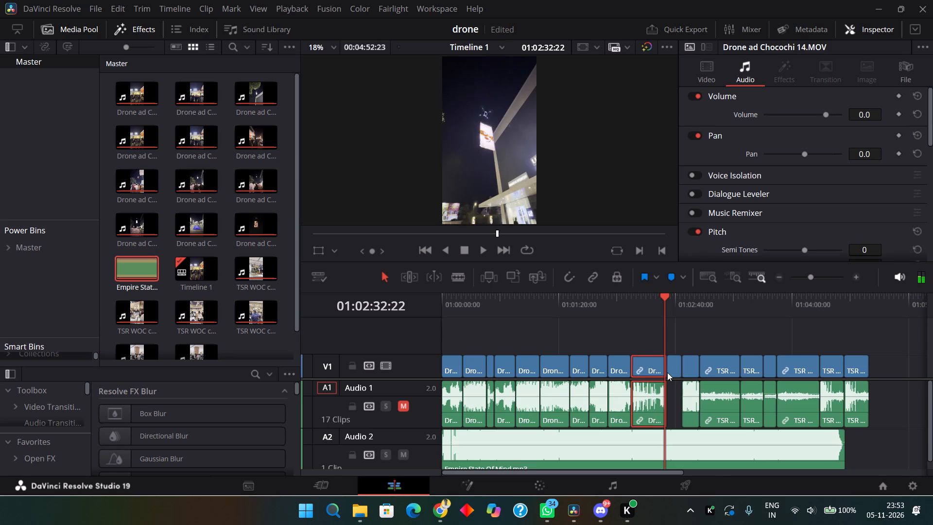
key("ctrl+shift+comma")
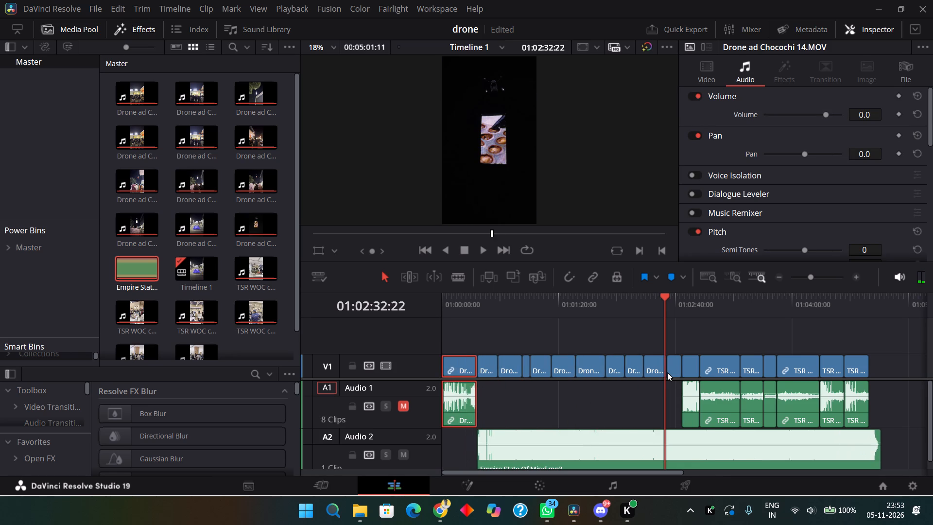
Move the Empire State Of Mind music on Audio 2 back to the start of the timeline.
left_click_drag(639, 440, 587, 462)
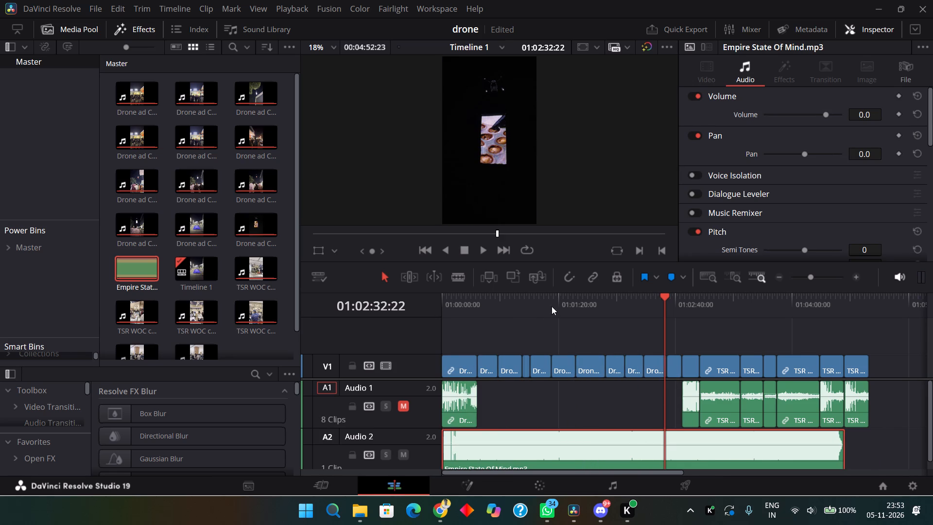
Play and scrub through the opening Drone ad Chocochi 14 clip with the music to check its footage.
left_click_drag(449, 299, 409, 314)
key("space")
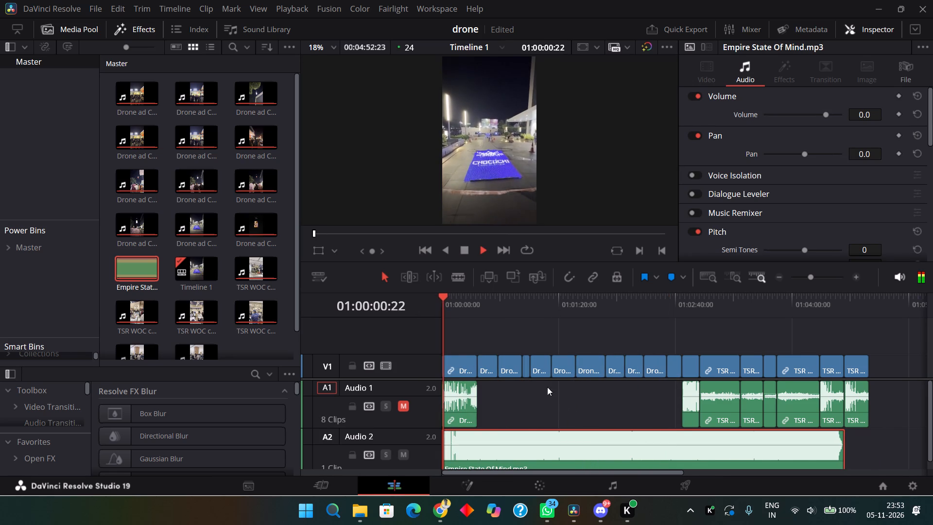
scroll(539, 375, "up", 7, "alt")
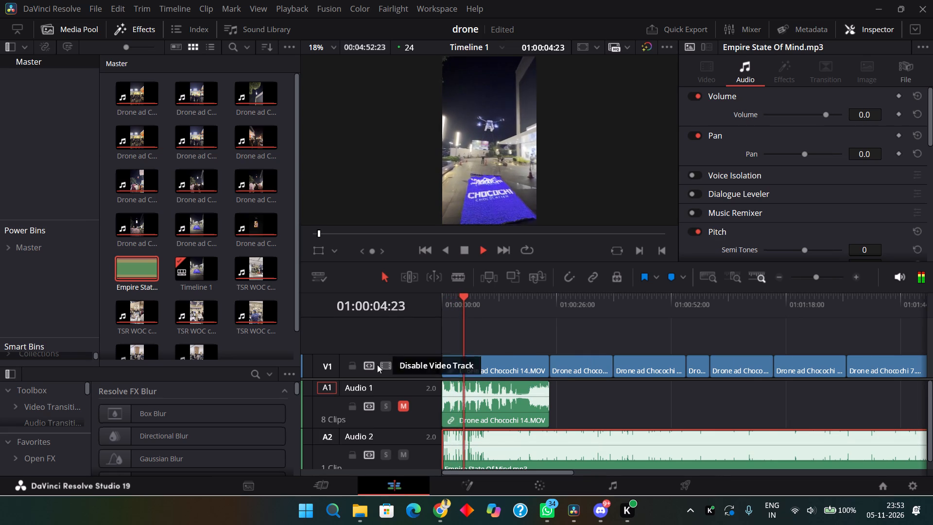
left_click_drag(480, 284, 491, 293)
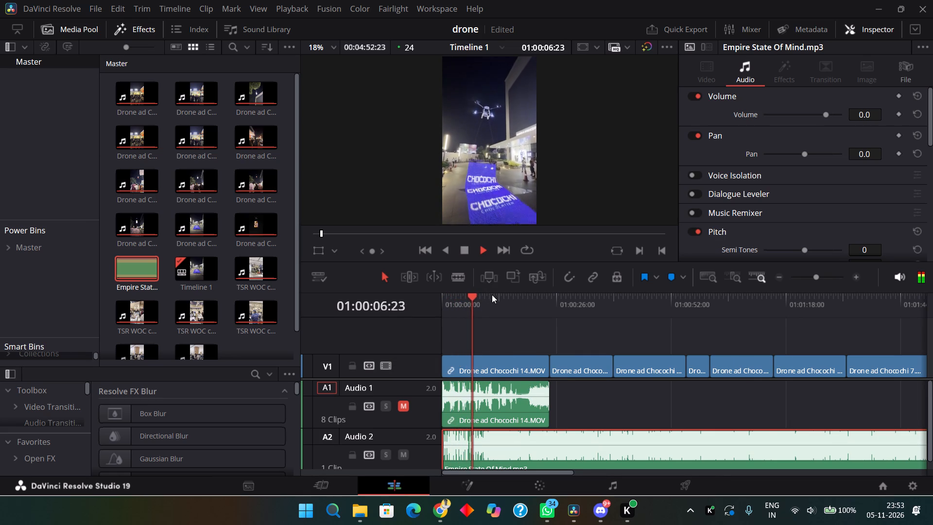
left_click_drag(482, 302, 498, 297)
left_click_drag(497, 297, 464, 307)
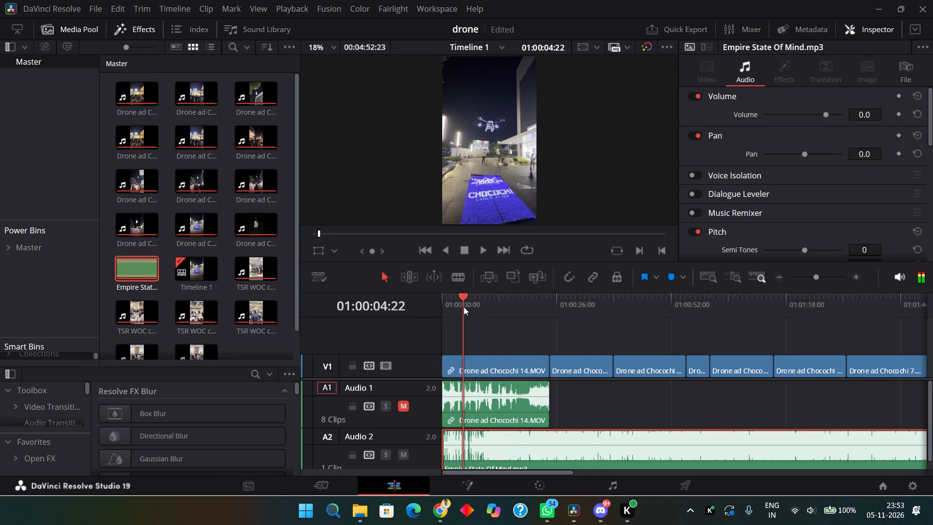
left_click_drag(464, 307, 490, 301)
key("space")
Stabilize the opening Drone ad Chocochi 14 clip in Perspective mode and play it back from the timeline start.
left_click(491, 354)
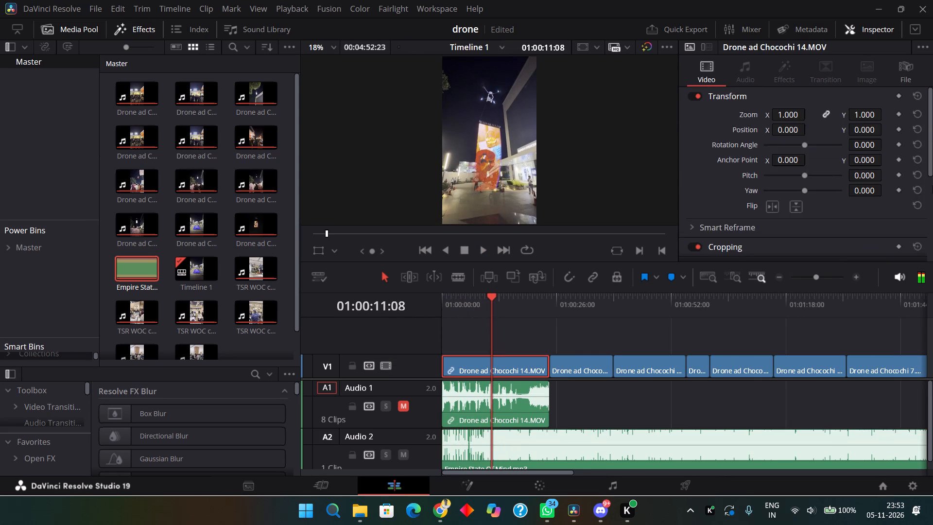
scroll(932, 185, "down", 7)
left_click(768, 200)
left_click(791, 210)
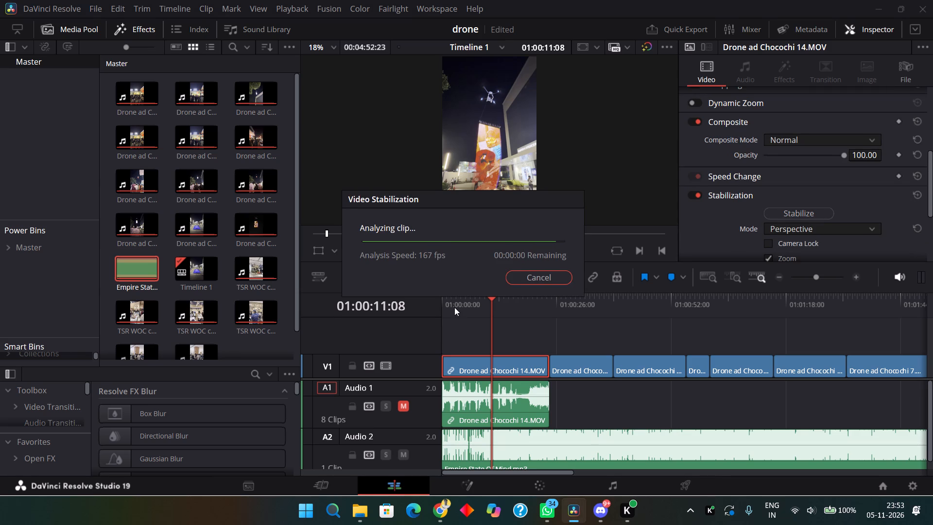
left_click_drag(459, 302, 410, 324)
key("space")
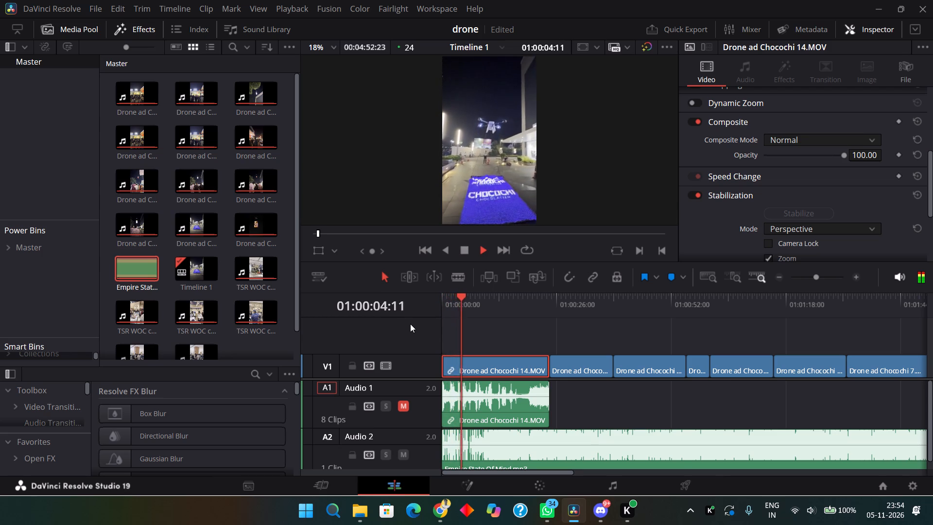
key("space")
Restabilize the opening Drone ad Chocochi 14 clip with the mode set to Similarity and play back the stabilized footage.
left_click_drag(801, 223, 804, 229)
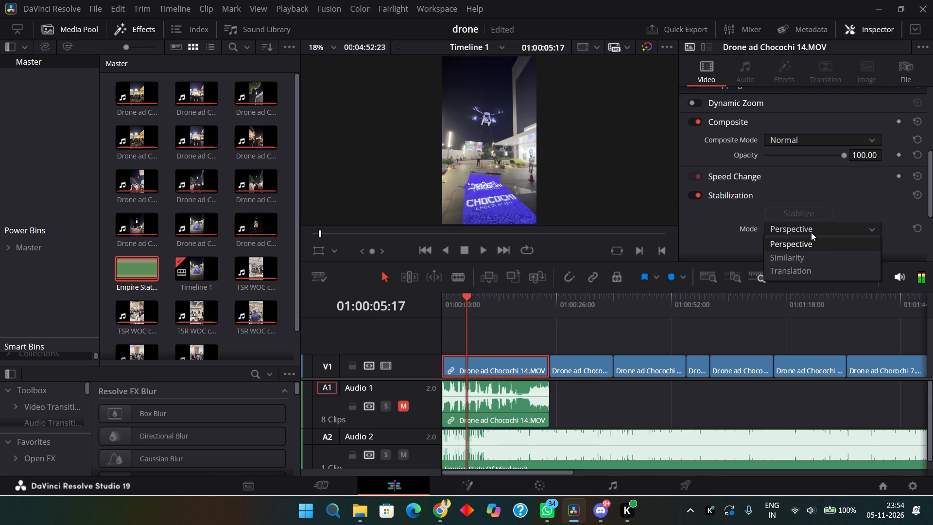
left_click(836, 254)
left_click(800, 214)
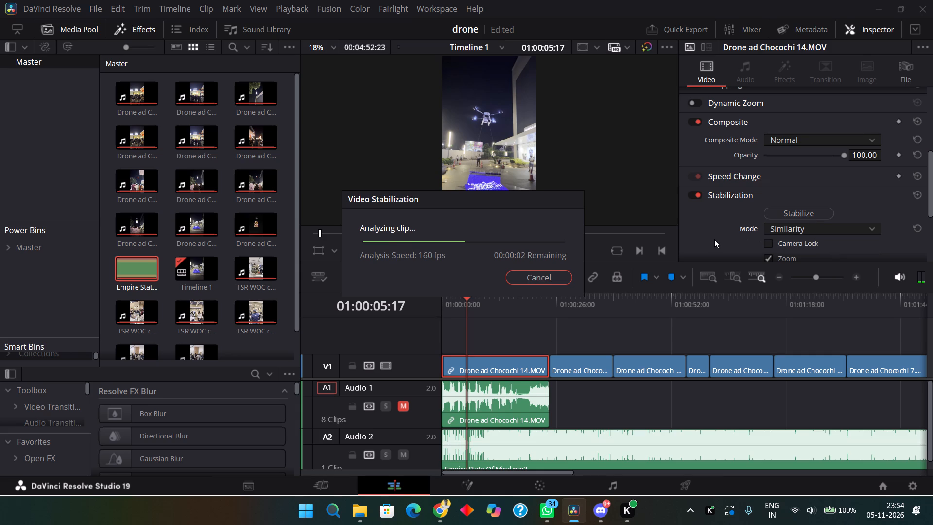
key("alt+Tab")
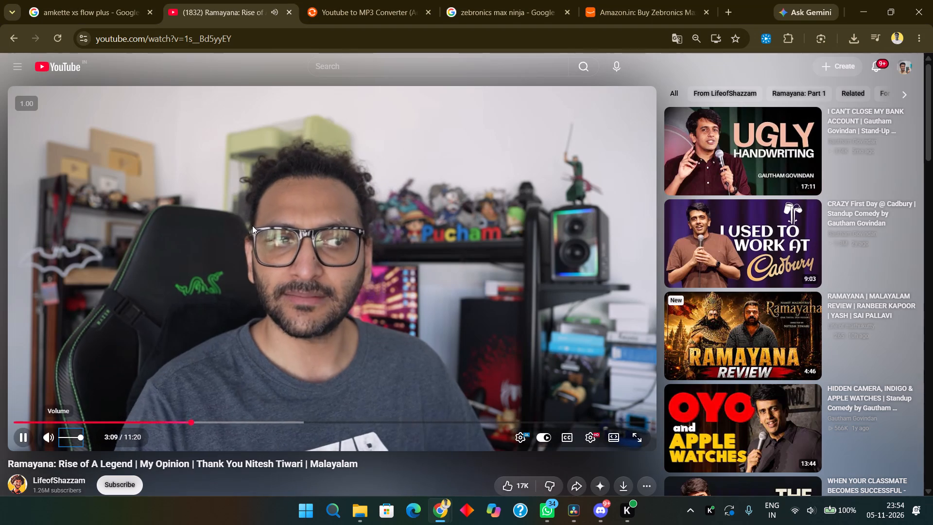
key("alt+Tab")
key("space")
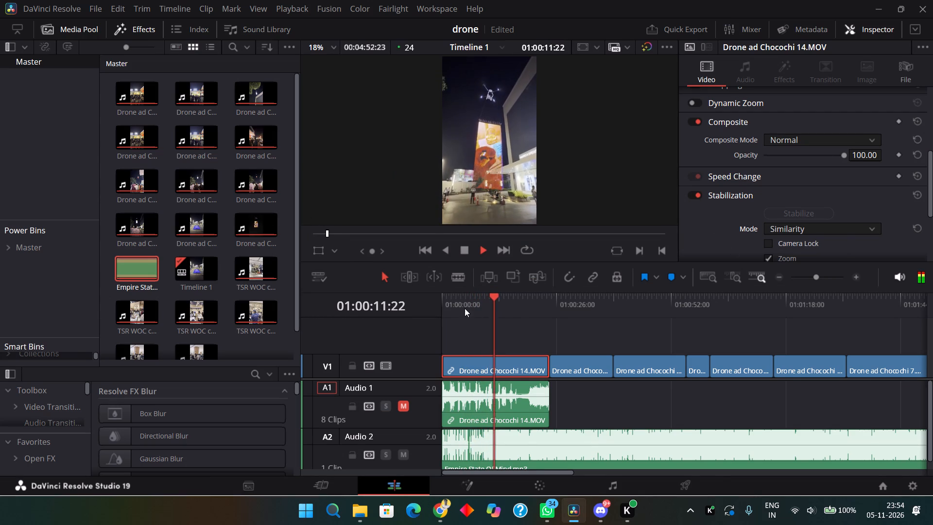
key("space")
Review the remaining drone clips after the opening shot, playing and scrubbing through them in sequence.
scroll(516, 316, "down", 4, "alt")
left_click_drag(513, 313, 520, 311)
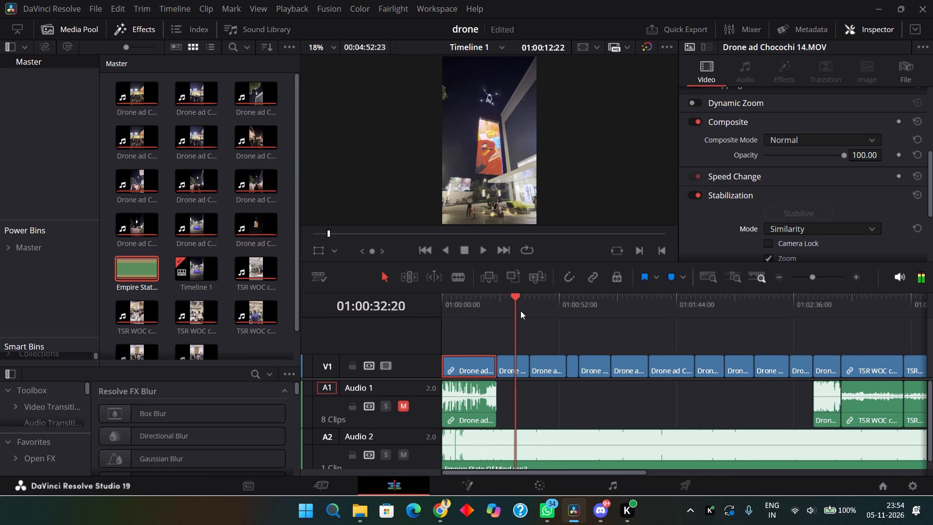
left_click_drag(520, 311, 588, 286)
key("space")
key("space")
left_click_drag(603, 303, 650, 314)
key("space")
scroll(650, 314, "down", 3, "alt")
left_click_drag(559, 298, 571, 301)
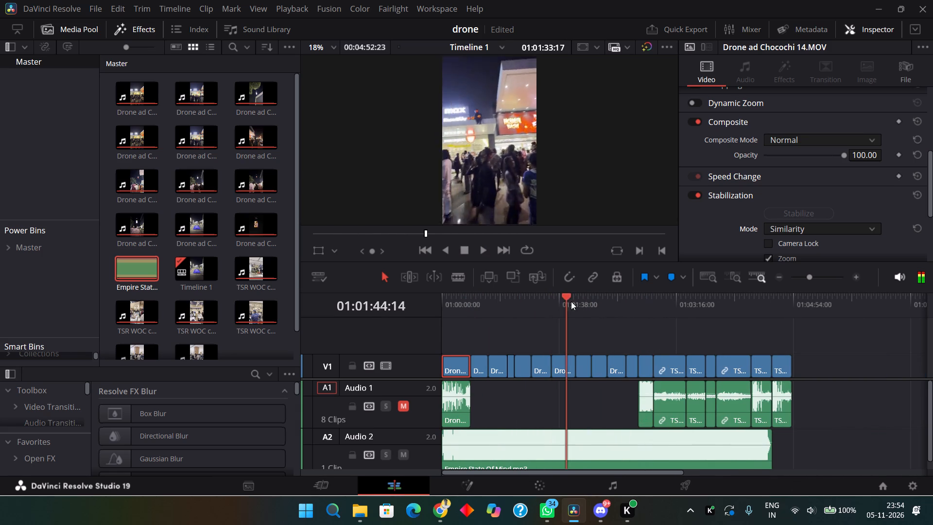
left_click_drag(571, 301, 579, 301)
left_click_drag(592, 304, 605, 316)
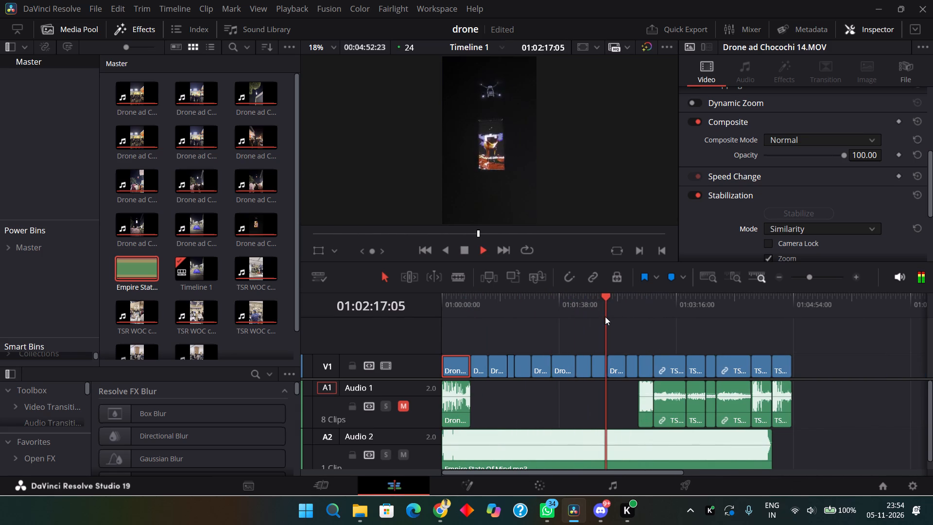
left_click_drag(620, 298, 641, 294)
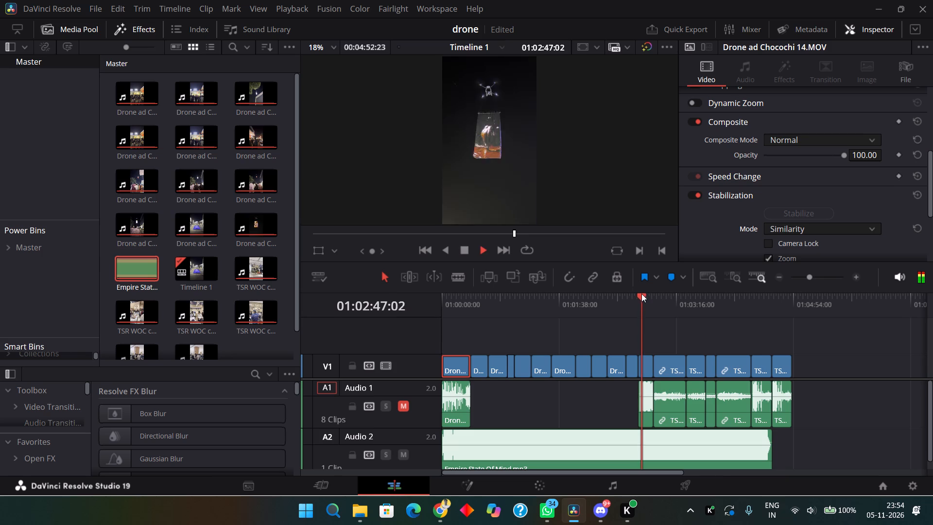
Review the TSR WOC cafe clips following the drone footage, playing from several points between the first and fourth clips.
left_click_drag(656, 294, 657, 304)
left_click(690, 298)
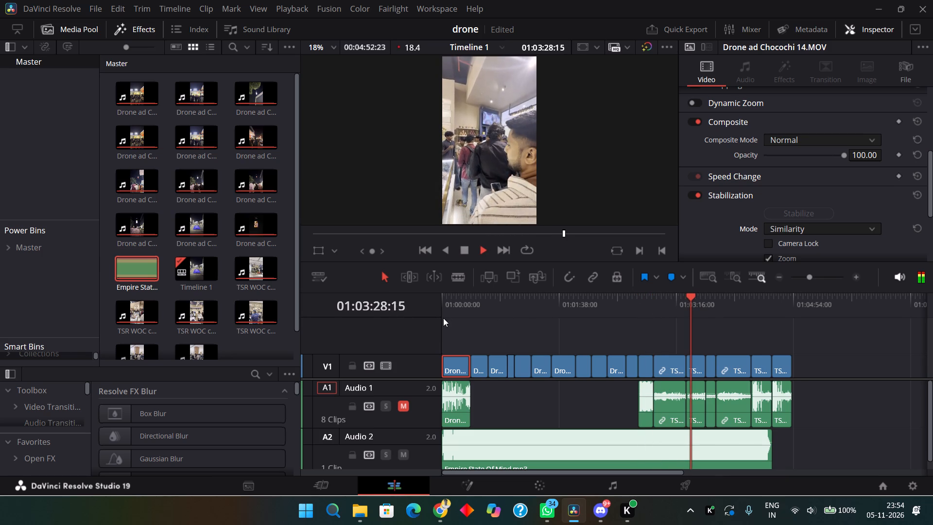
scroll(734, 297, "up", 2, "alt")
scroll(734, 297, "down", 2, "alt")
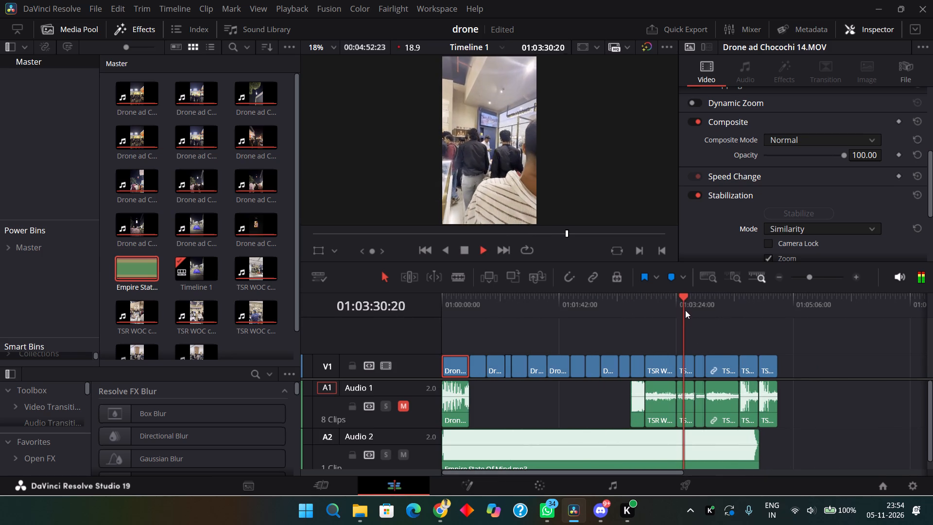
left_click(661, 311)
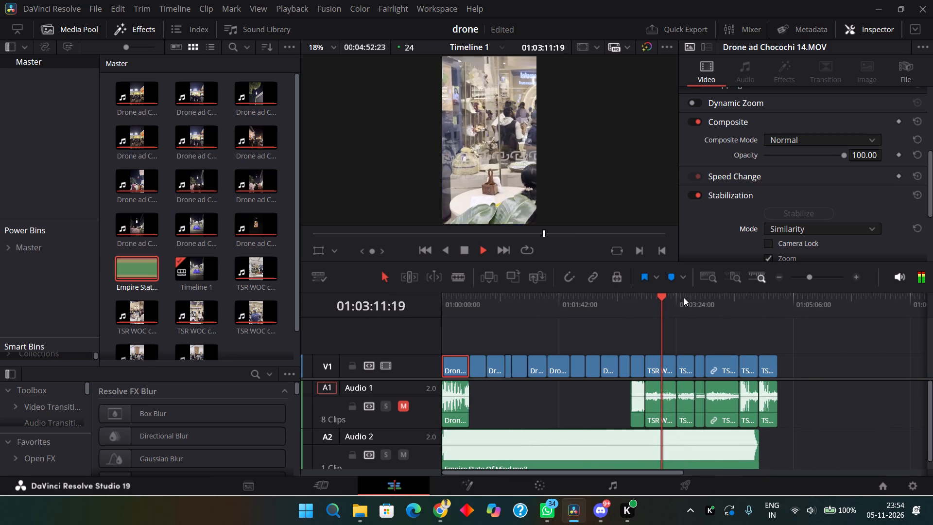
left_click(677, 302)
scroll(676, 302, "up", 3, "alt")
left_click(711, 311)
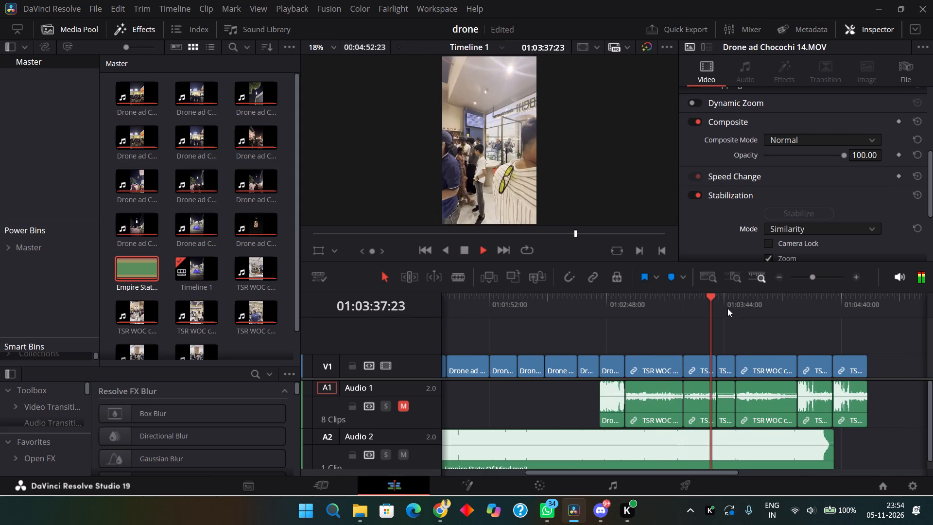
left_click(729, 304)
left_click(754, 298)
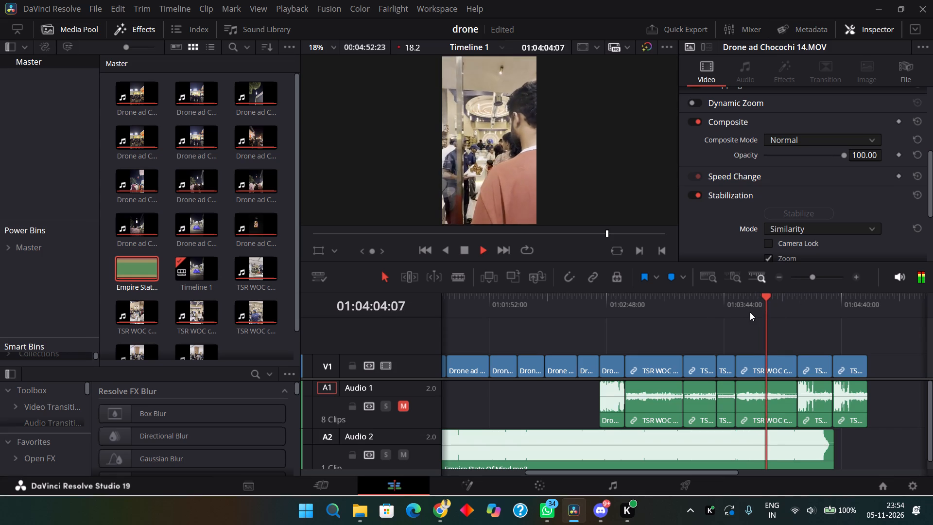
left_click(789, 301)
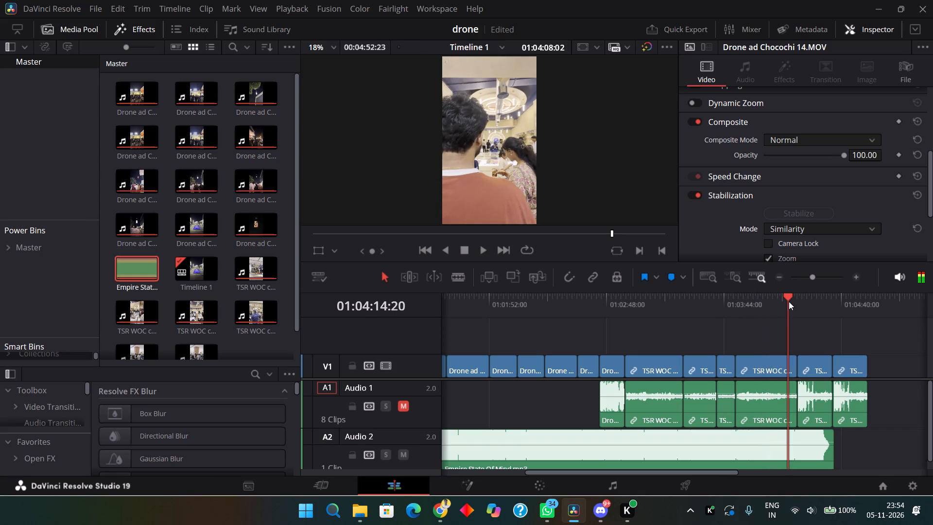
left_click(727, 314)
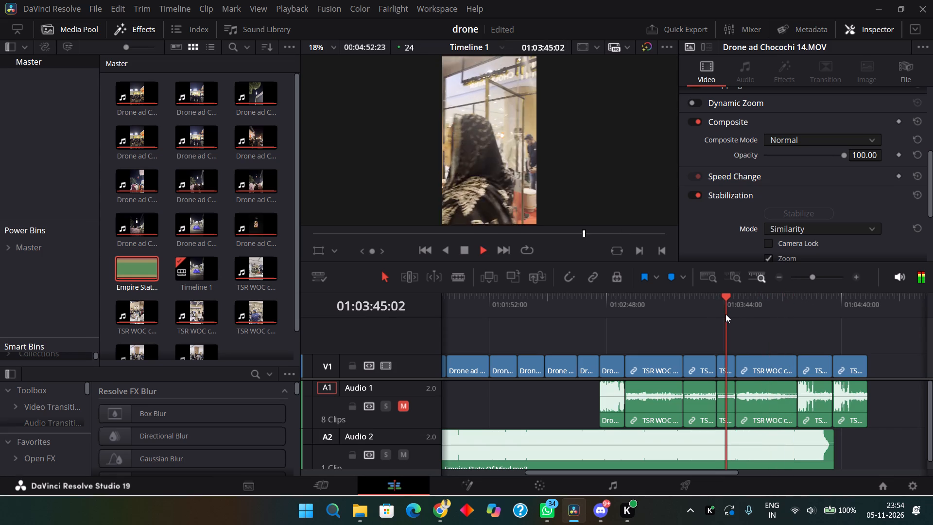
key("space")
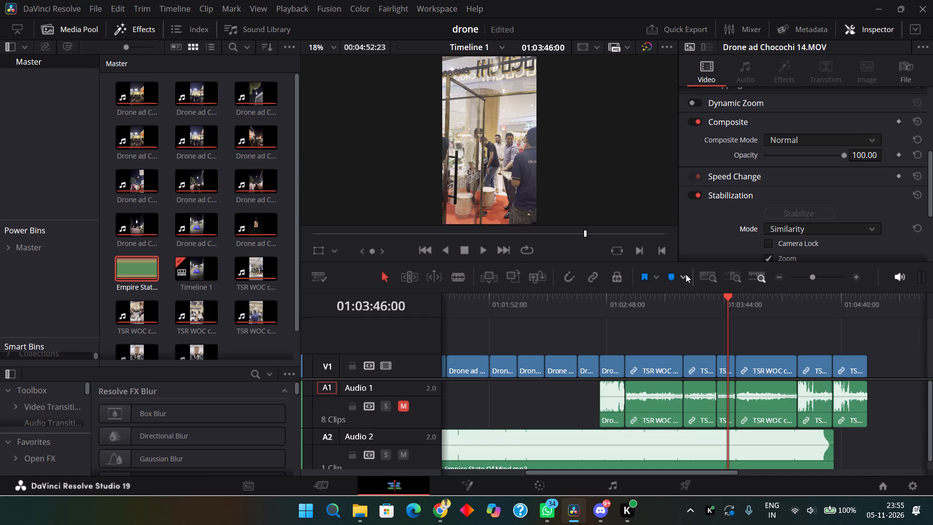
Switch to YouTube in Chrome and search for "bku ost".
key("Tab")
key("alt+Tab")
left_click(390, 70)
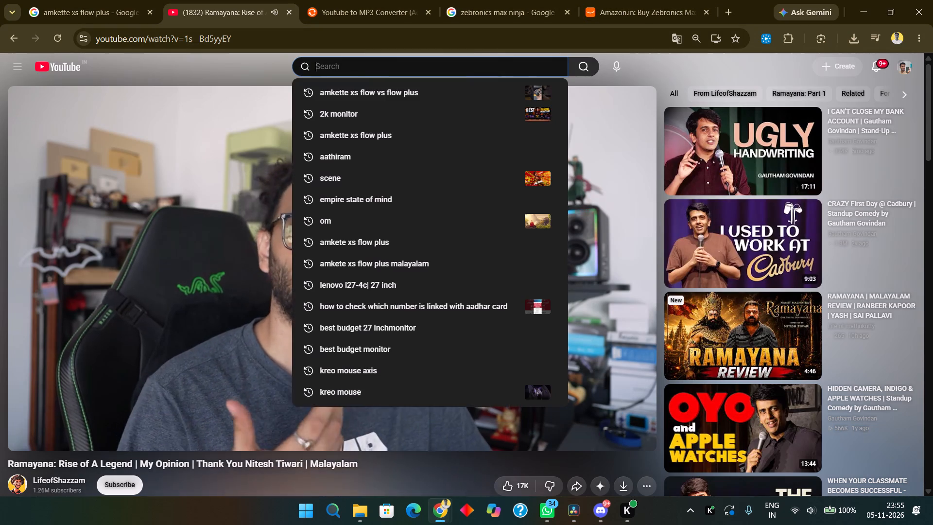
type("bku")
key("space")
type("ost")
key("Return")
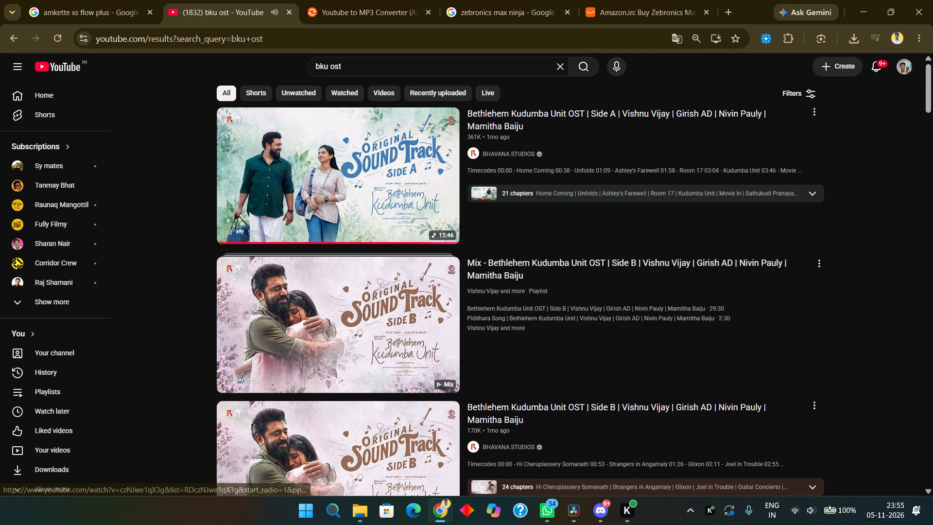
Open the Bethlehem Kudumba Unit OST Side B video from the results and look at the description beneath it.
scroll(336, 172, "down", 7)
left_click(343, 187)
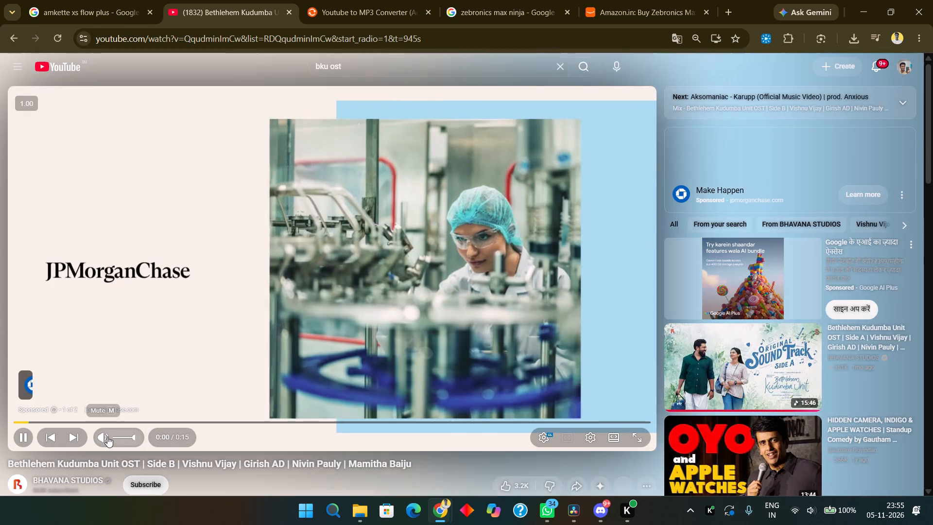
scroll(387, 369, "down", 2)
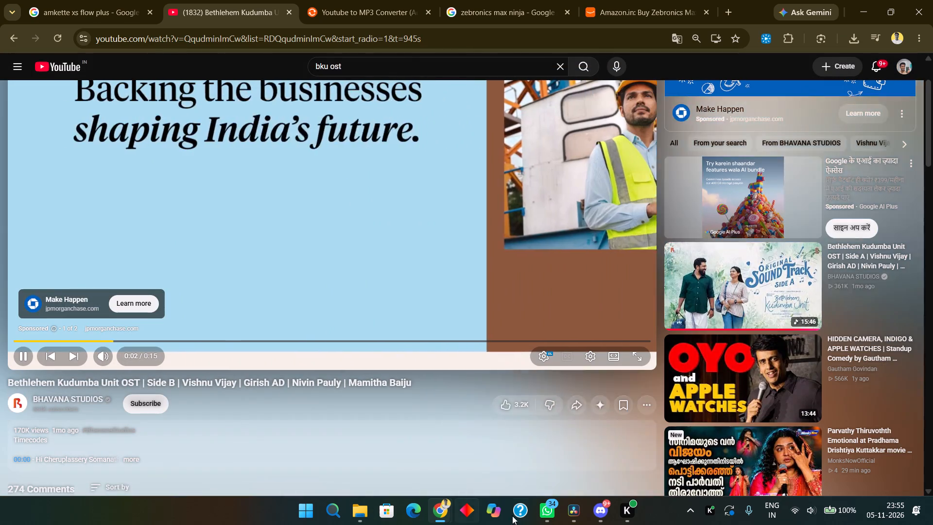
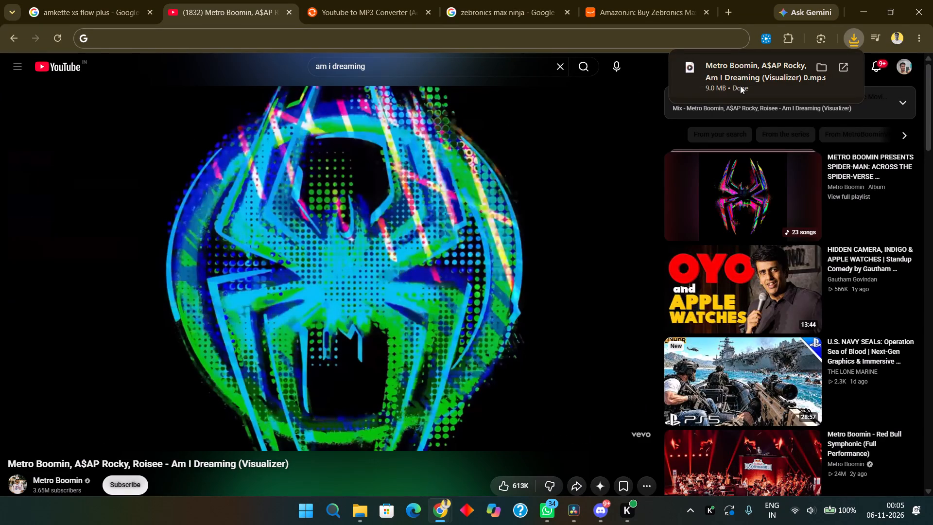
Import the downloaded Am I Dreaming (Visualizer) MP3 from Chrome into the DaVinci Resolve media pool.
left_click_drag(741, 88, 215, 298)
Replace Empire State Of Mind.mp3 on Audio 2 with the Metro Boomin Am I Dreaming track, placed at the timeline's start.
scroll(573, 434, "down", 3)
left_click(586, 447)
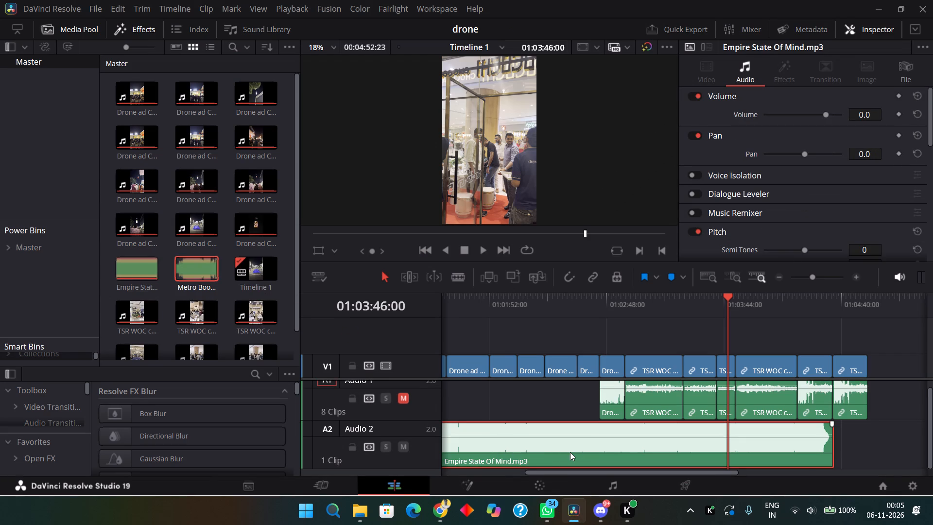
key("BackSpace")
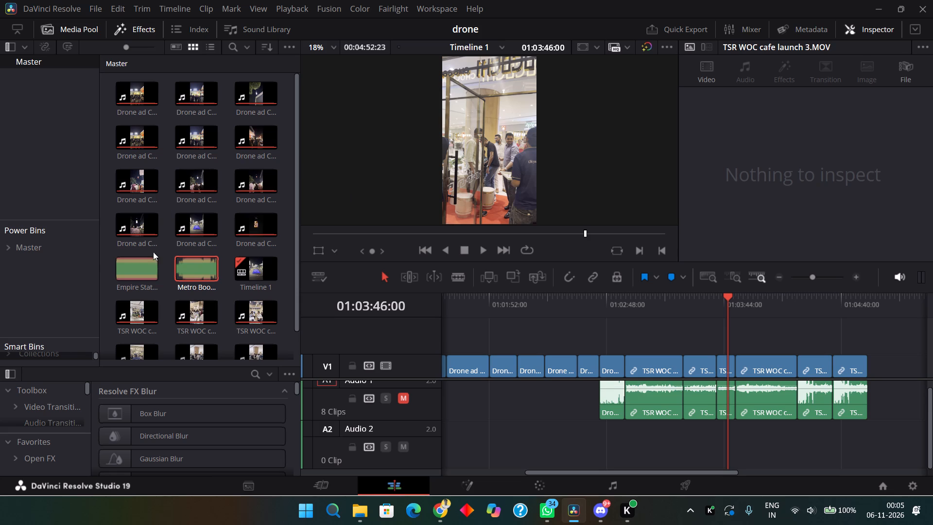
left_click_drag(193, 262, 445, 430)
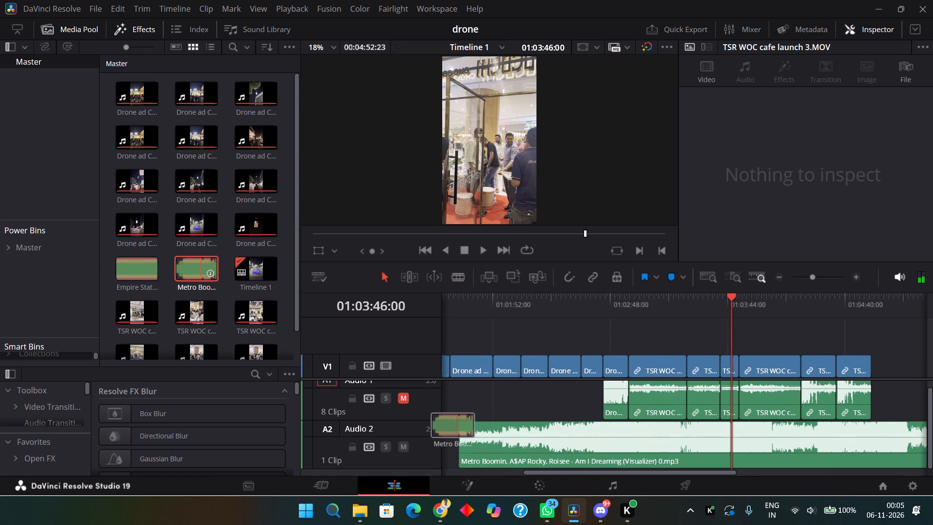
left_click_drag(445, 430, 416, 430)
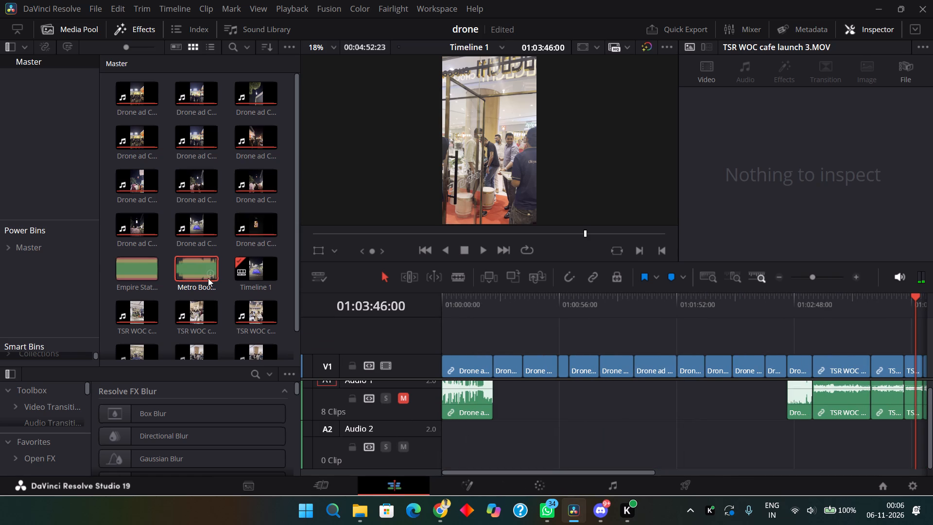
left_click_drag(201, 274, 424, 448)
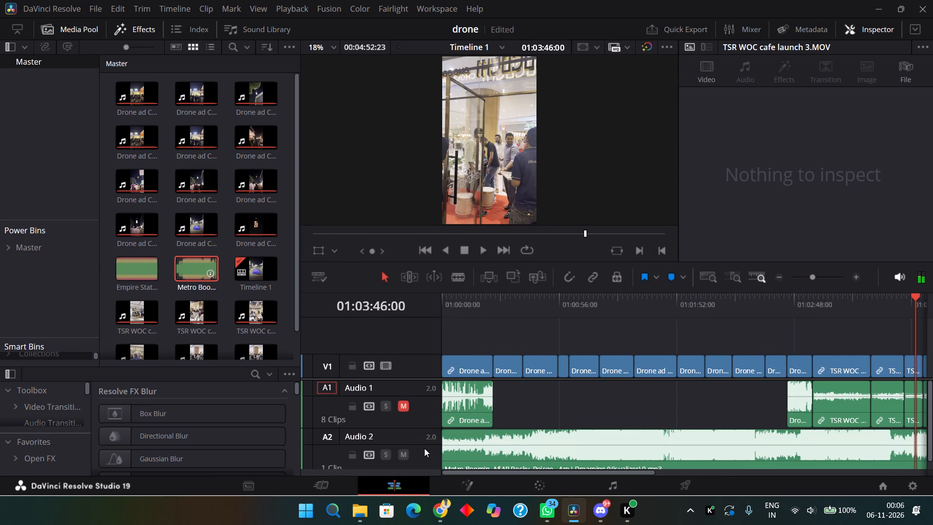
Play the opening against the new music and split the Drone ad Chocochi 14 video clip at 01:00:00:21.
left_click_drag(482, 297, 424, 322)
key("space")
scroll(444, 341, "up", 5, "alt")
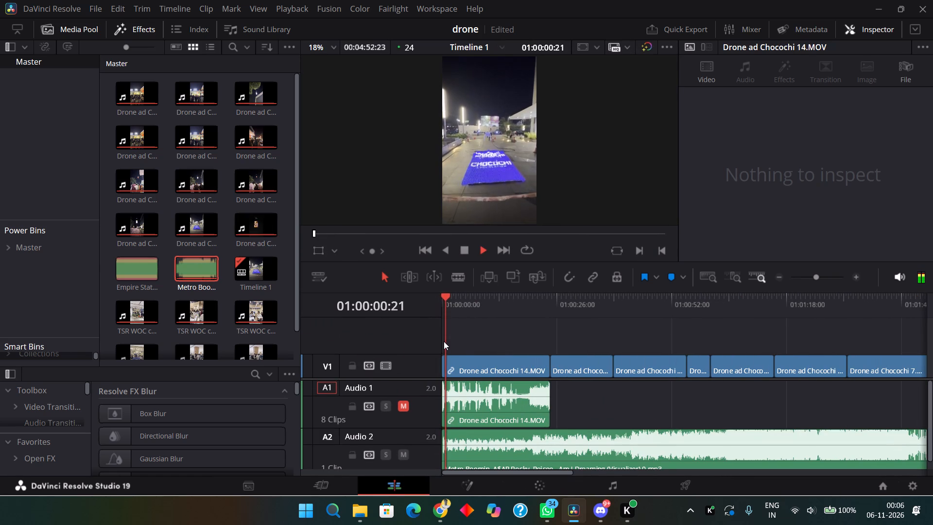
scroll(455, 351, "up", 2, "alt")
key("space")
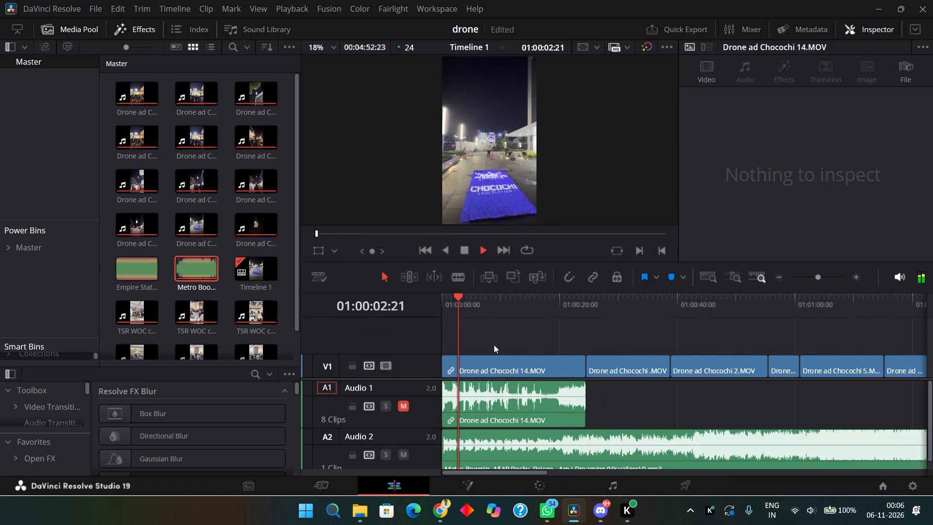
left_click_drag(457, 298, 431, 303)
scroll(444, 317, "up", 5, "alt")
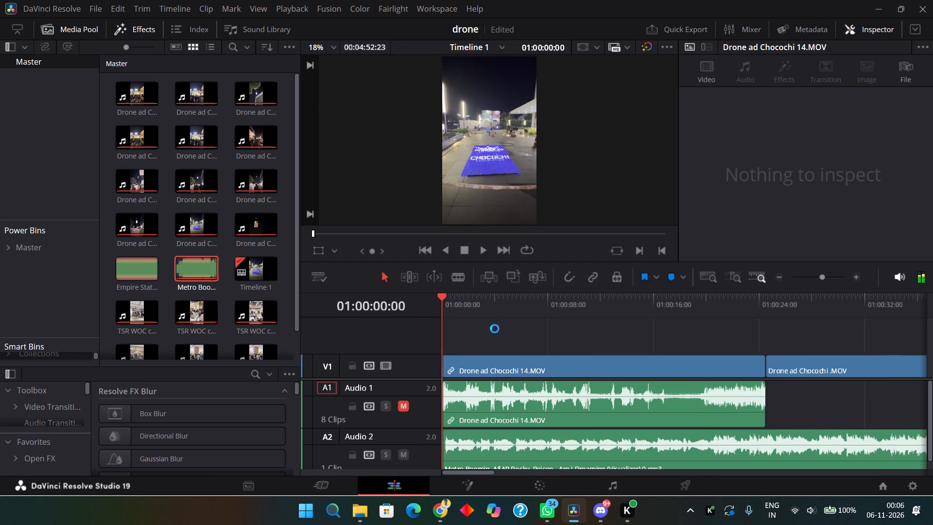
key("space")
key("space")
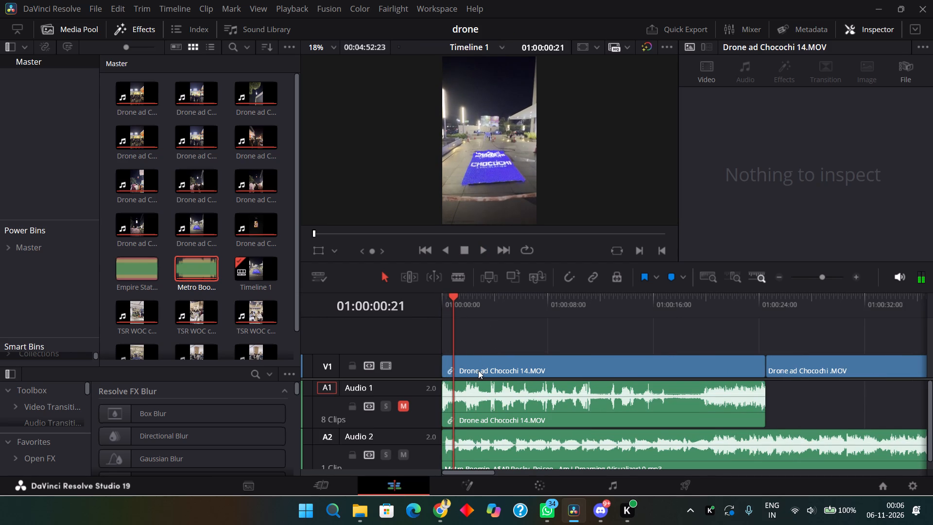
left_click(477, 370)
key("ctrl+b")
Ripple-trim the start of the second Drone ad Chocochi 14 segment to 01:00:03:14, closing the gap.
key("space")
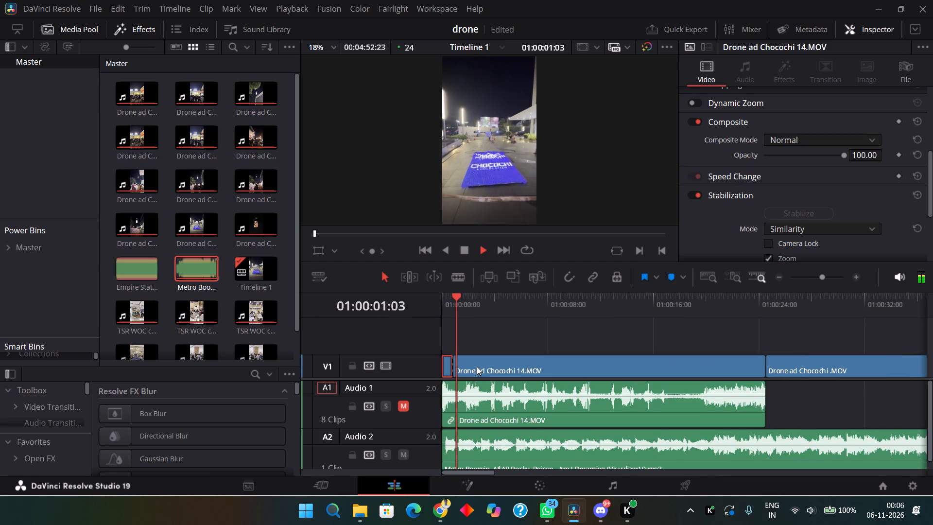
left_click(486, 304)
key("space")
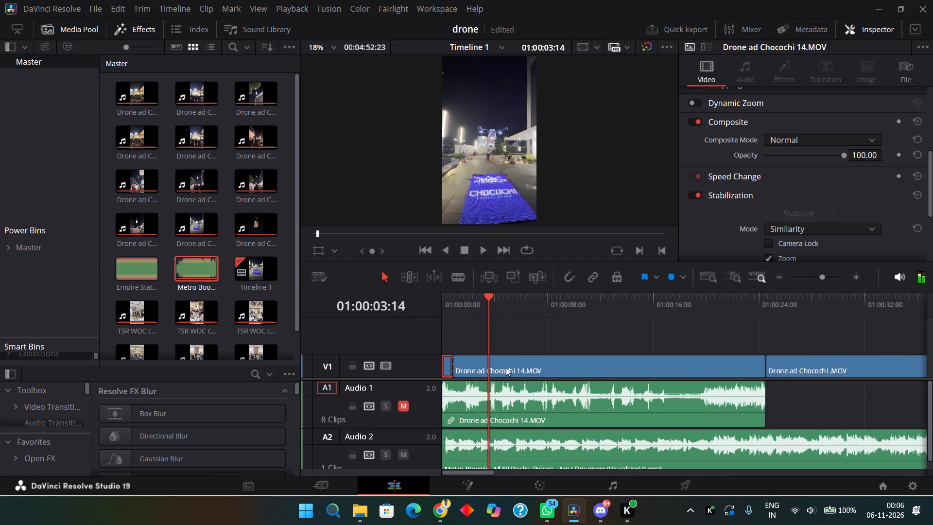
left_click(505, 368)
key("3")
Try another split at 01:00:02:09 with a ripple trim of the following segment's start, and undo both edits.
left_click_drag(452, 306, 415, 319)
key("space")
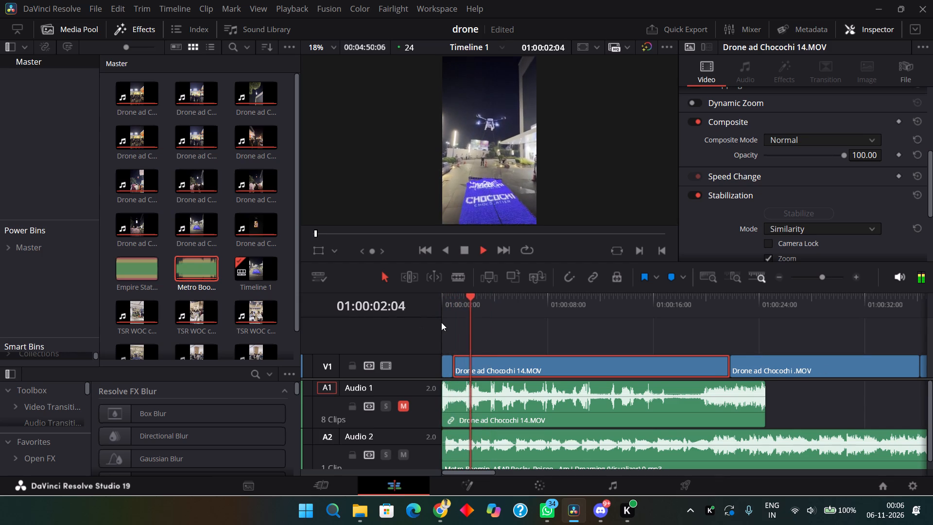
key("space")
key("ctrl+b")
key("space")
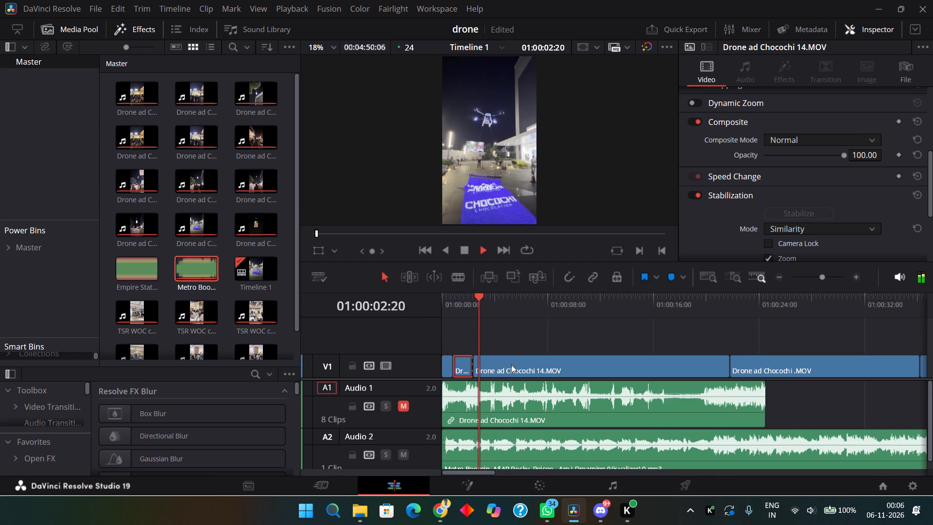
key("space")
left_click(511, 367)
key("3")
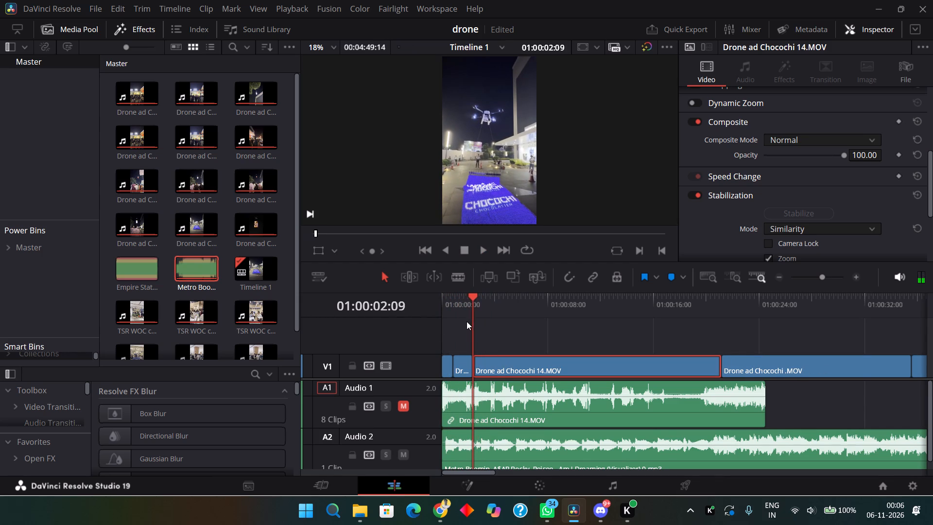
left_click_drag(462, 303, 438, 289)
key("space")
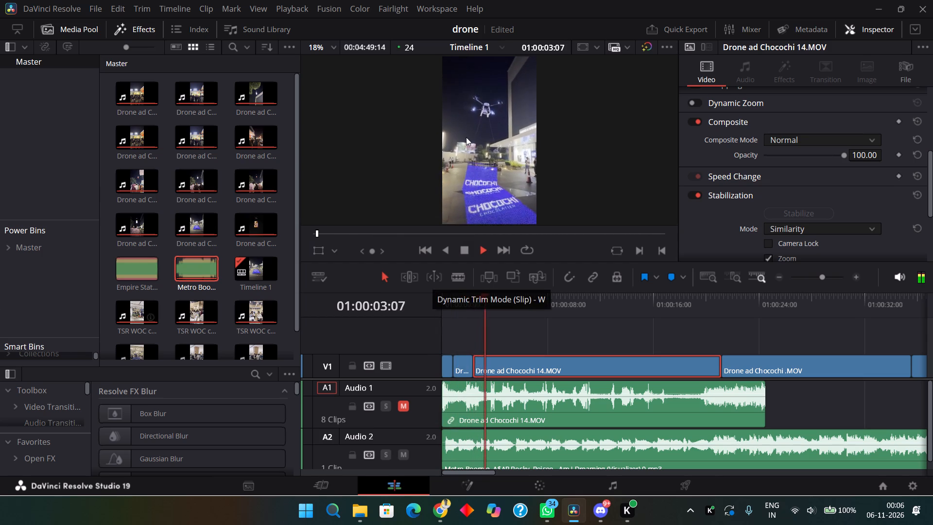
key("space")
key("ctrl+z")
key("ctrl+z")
Play further into the opening shot and split the long Drone ad Chocochi 14 segment at 01:00:10:21.
key("space")
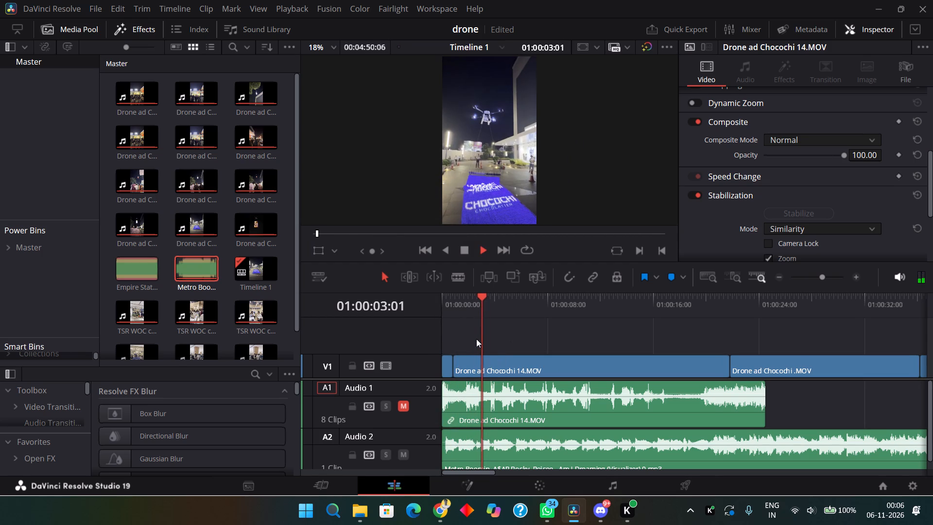
left_click_drag(523, 303, 523, 310)
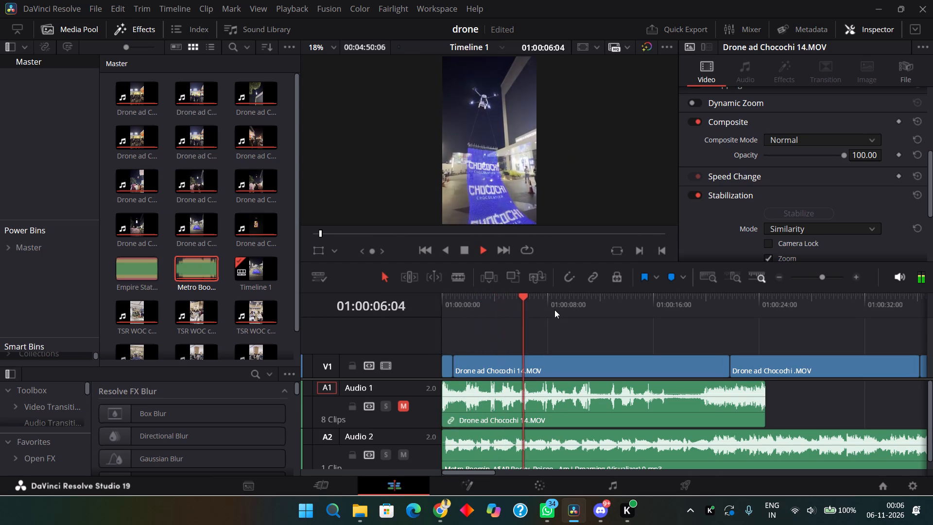
left_click(554, 310)
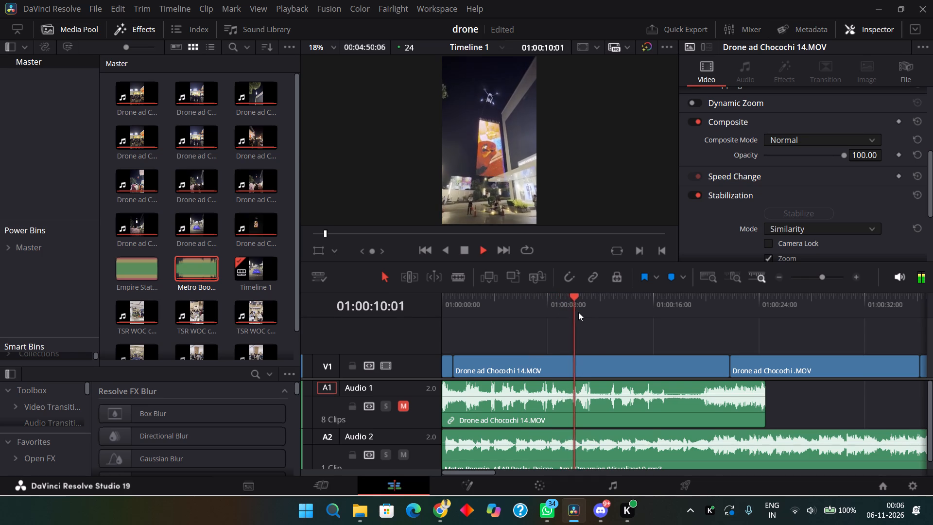
key("space")
left_click(595, 360)
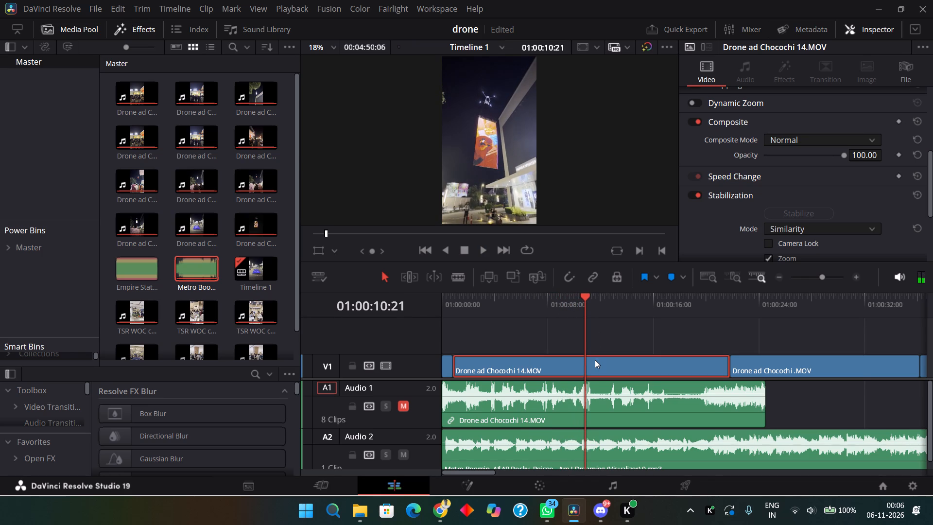
key("ctrl+b")
Find the crowd shot after the latest split and ripple-trim that segment's start to 01:00:17:00.
key("space")
left_click_drag(610, 318, 686, 313)
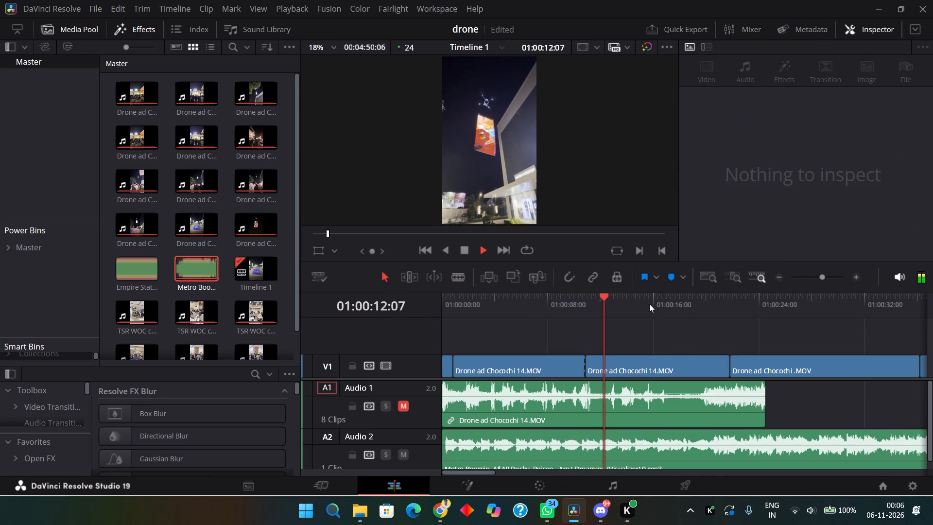
left_click_drag(652, 298, 607, 355)
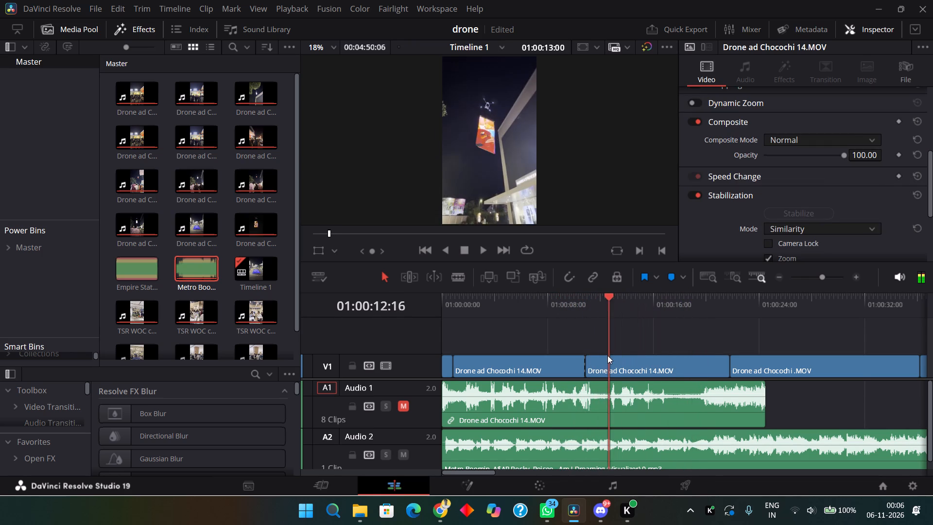
left_click_drag(607, 355, 674, 350)
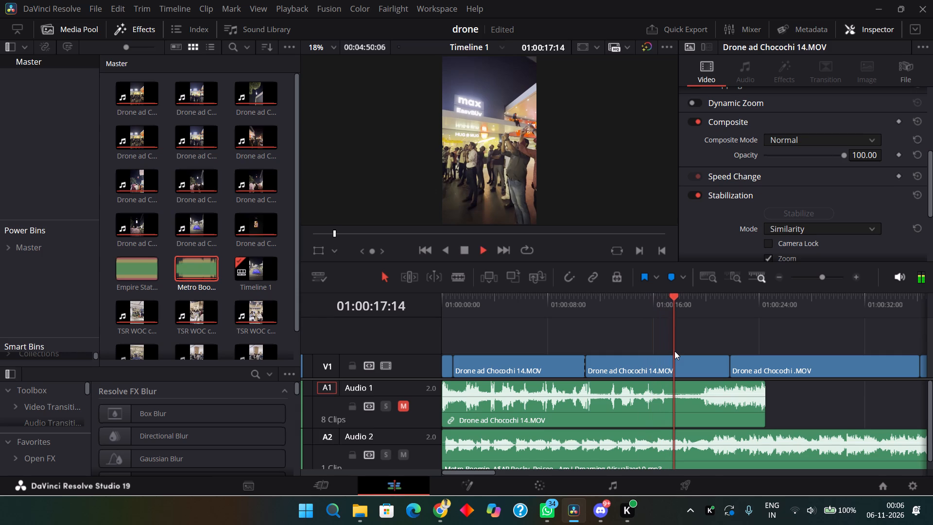
key("space")
left_click(670, 372)
left_click(666, 308)
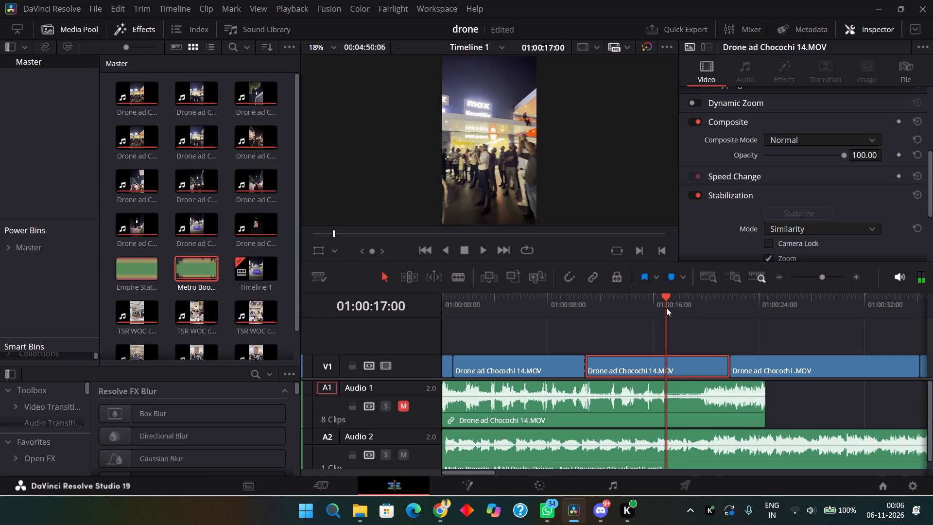
key("3")
Split the crowd segment at 01:00:13:15 and ripple-delete the remaining end of Drone ad Chocochi 14.
left_click(571, 299)
key("space")
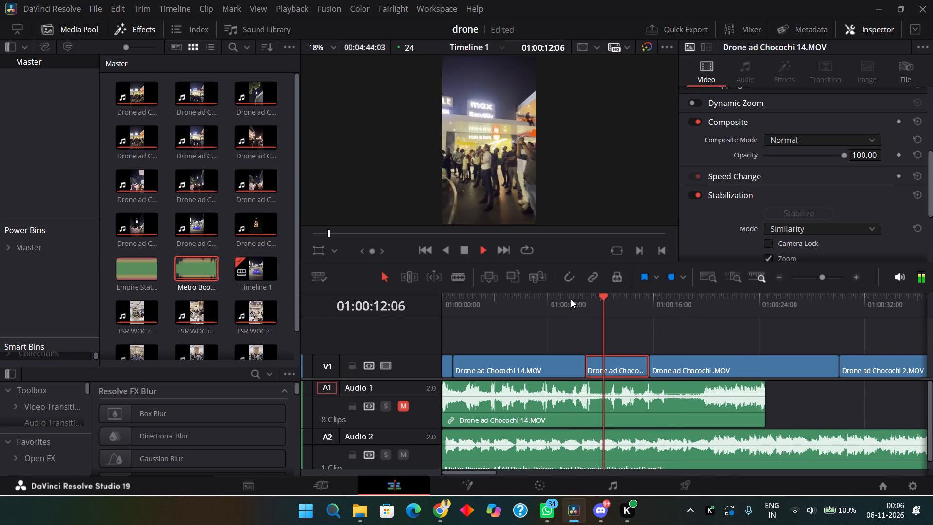
key("space")
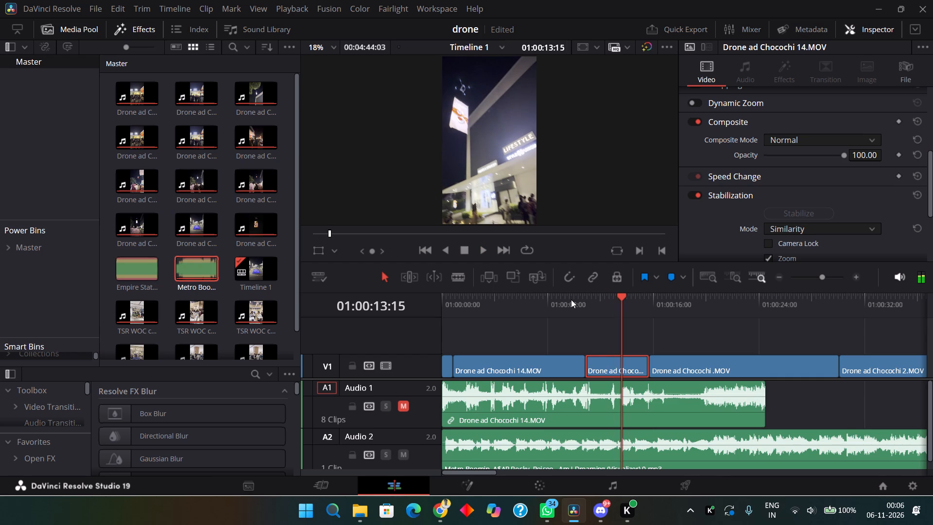
key("ctrl+b")
key("space")
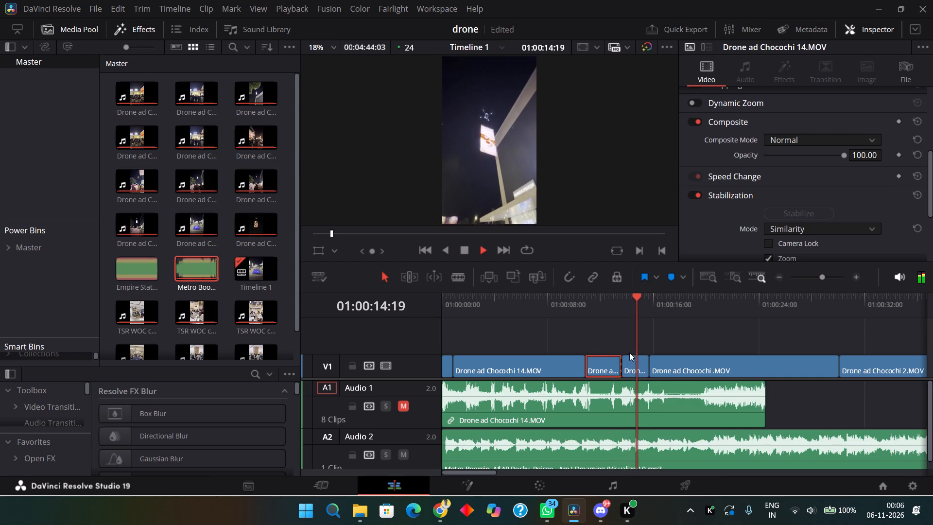
key("space")
left_click(632, 365)
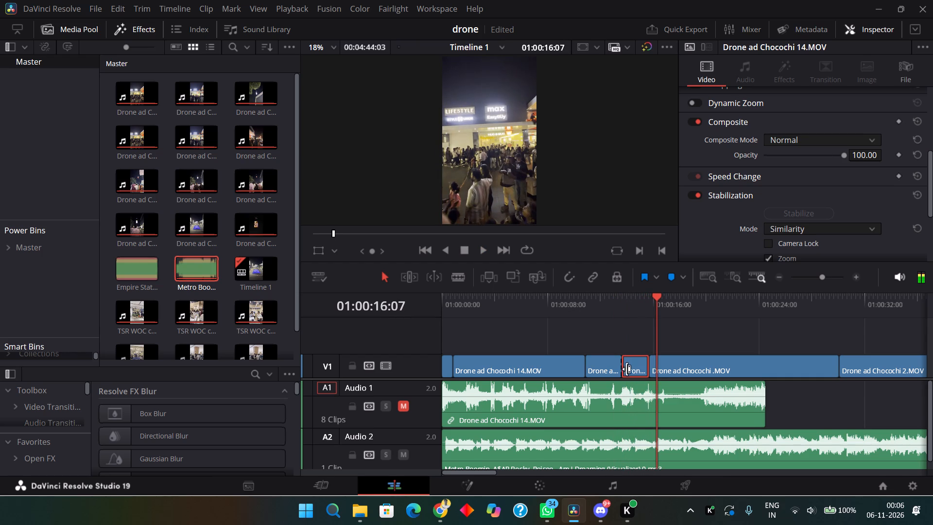
key("Delete")
Review the drone clips following the shortened opening against the music, playing from several points up to about 01:01:04.
key("space")
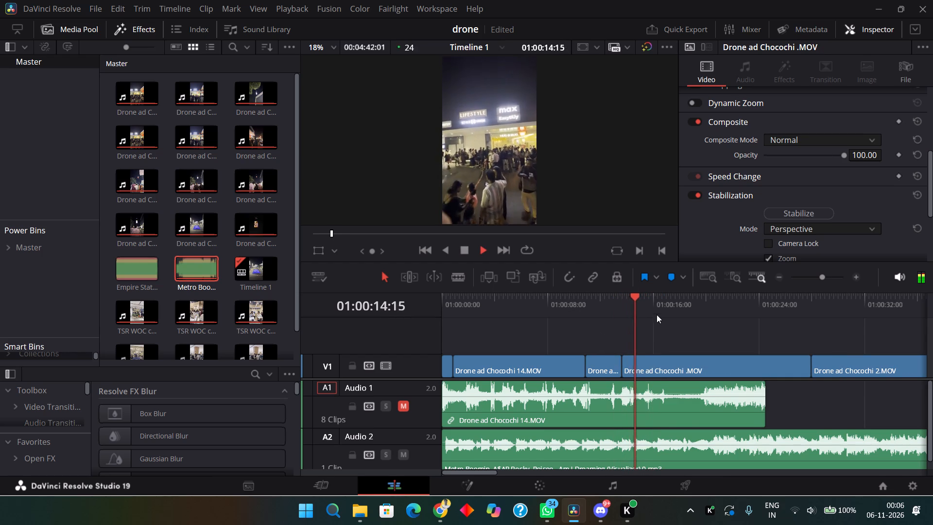
left_click_drag(654, 301, 649, 318)
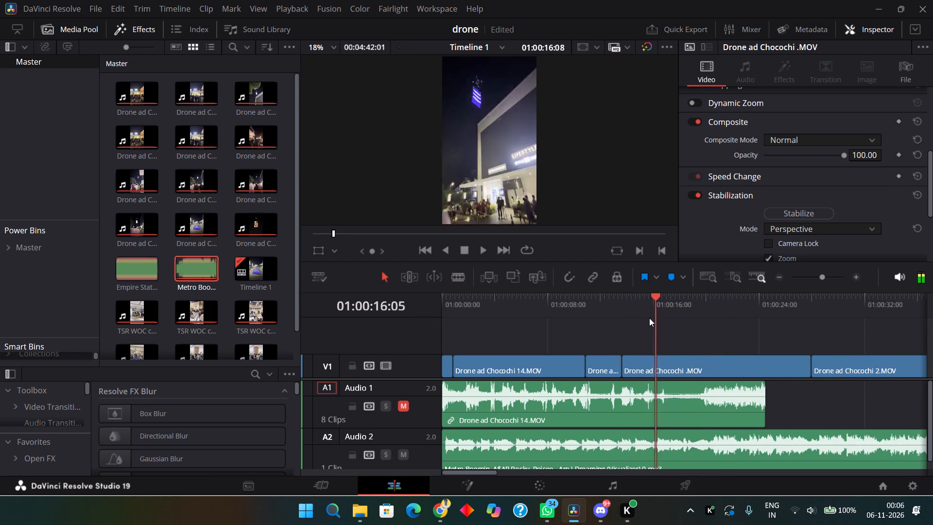
left_click_drag(649, 318, 677, 318)
scroll(691, 323, "down", 3, "alt")
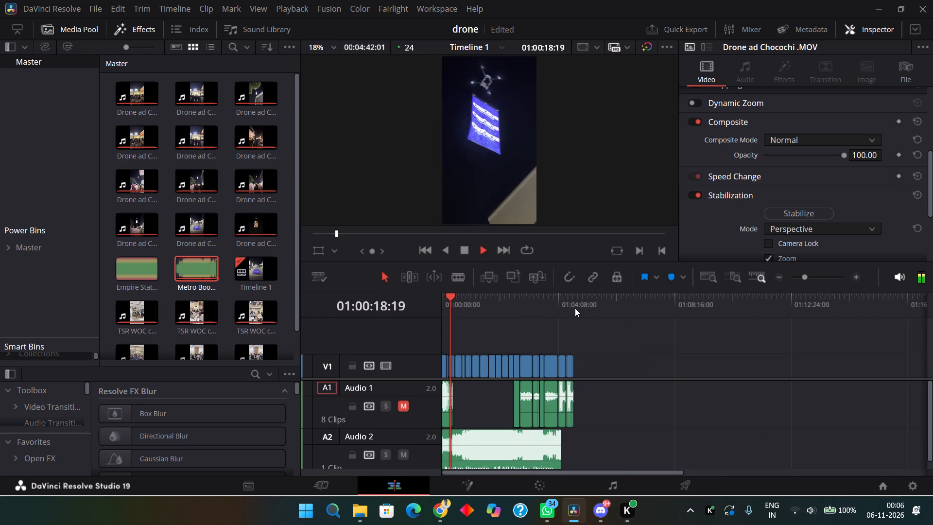
scroll(575, 308, "up", 5, "alt")
left_click(522, 306)
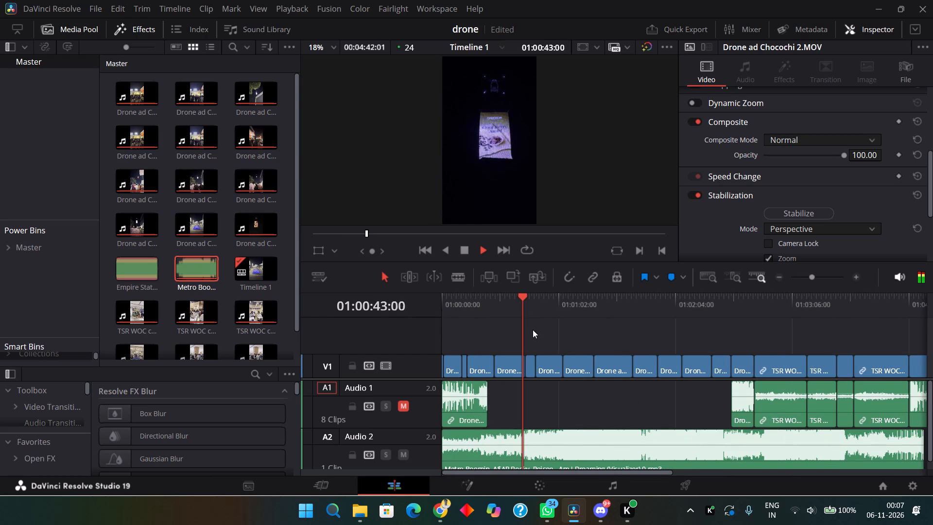
scroll(520, 346, "up", 5, "alt")
key("space")
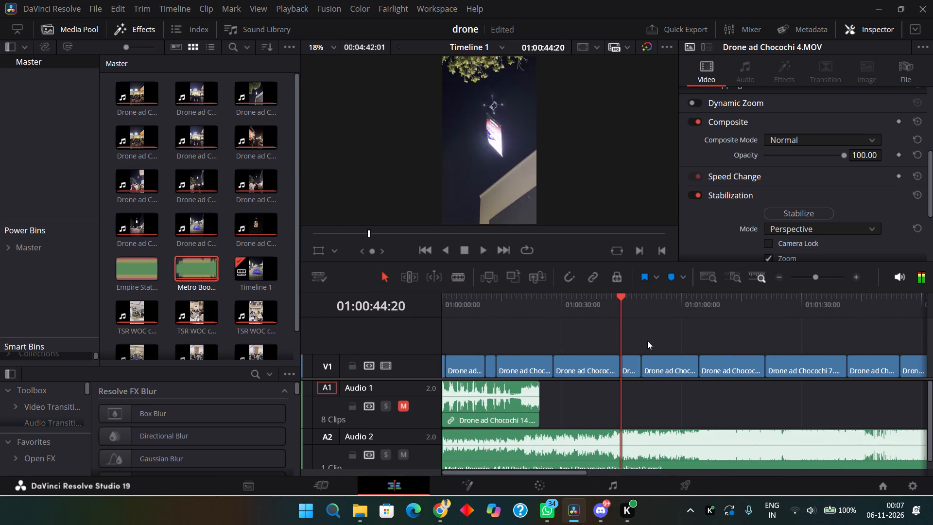
left_click(625, 312)
key("space")
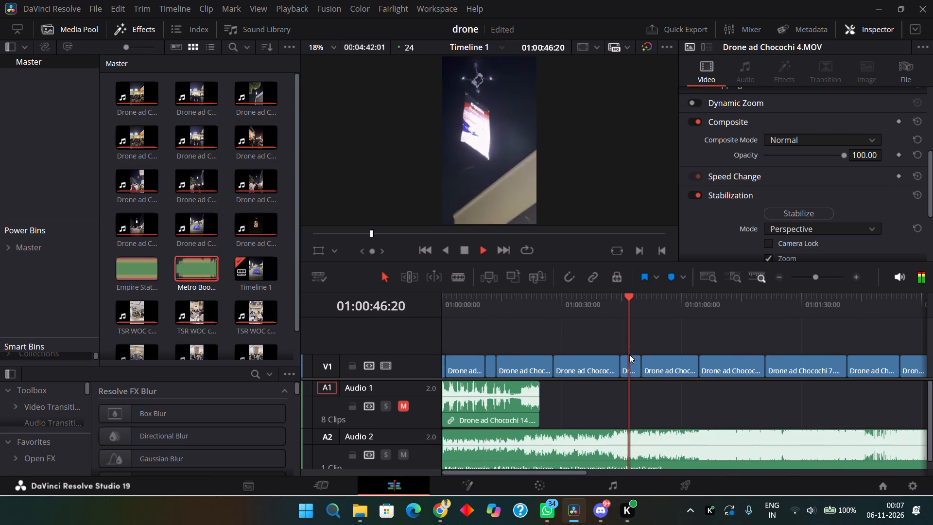
left_click_drag(669, 287, 675, 293)
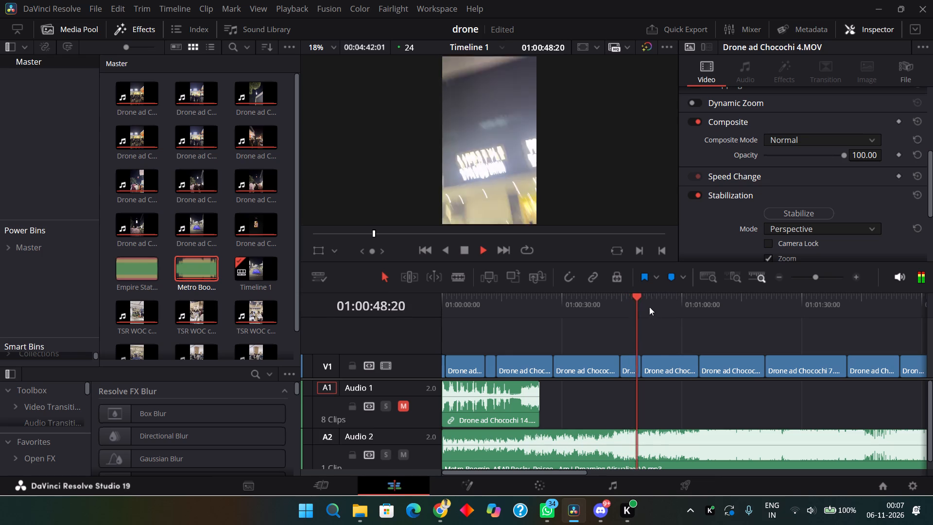
left_click_drag(651, 315, 661, 319)
left_click_drag(681, 311, 695, 317)
key("space")
Split the Metro Boomin track at 01:01:04:11, delete its earlier part and move the remainder to the timeline start on Audio 2.
left_click(676, 435)
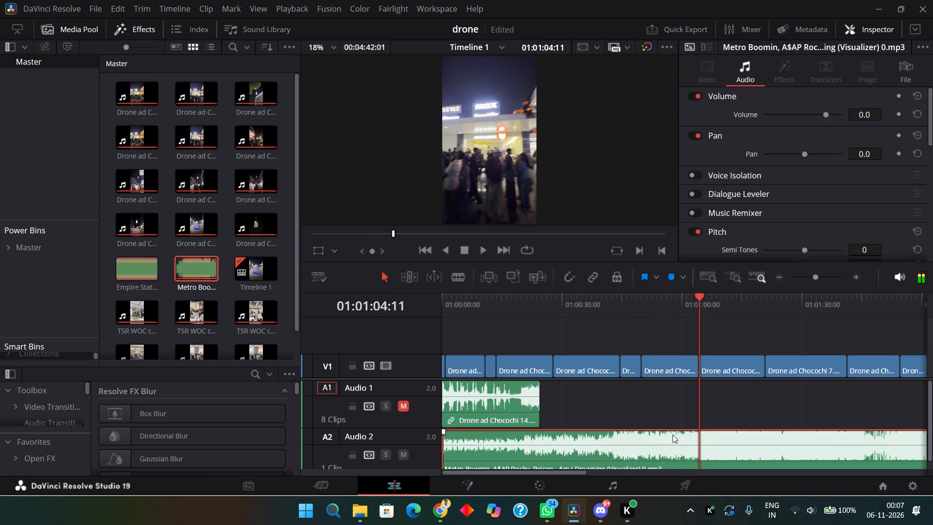
key("3")
key("ctrl+z")
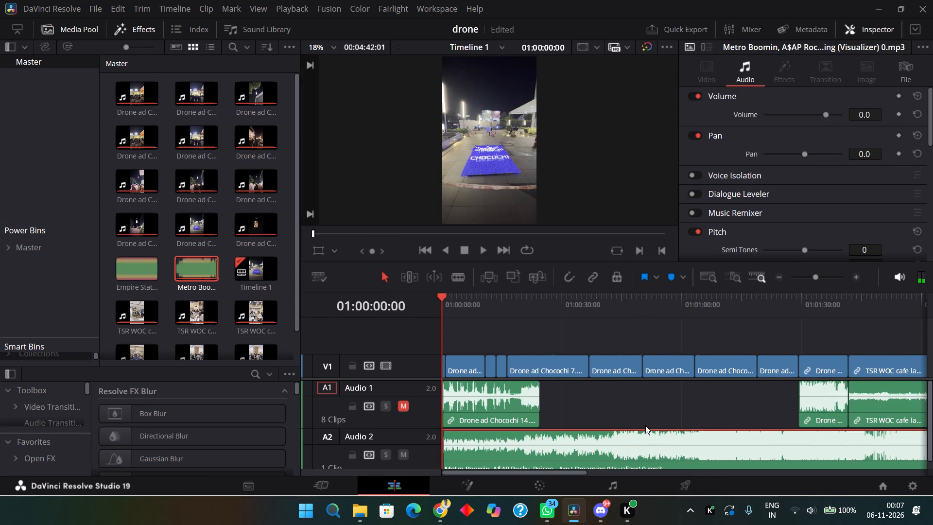
key("ctrl+b")
key("BackSpace")
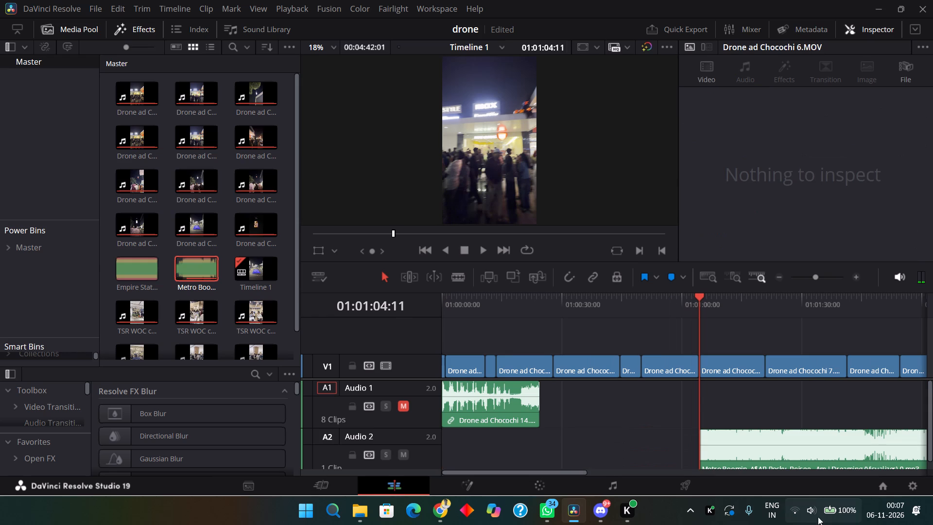
left_click_drag(785, 437, 492, 468)
Switch to Chrome, open the Ramayana: Rise of A Legend video from the YouTube watch history, and return to DaVinci Resolve.
key("alt+Tab")
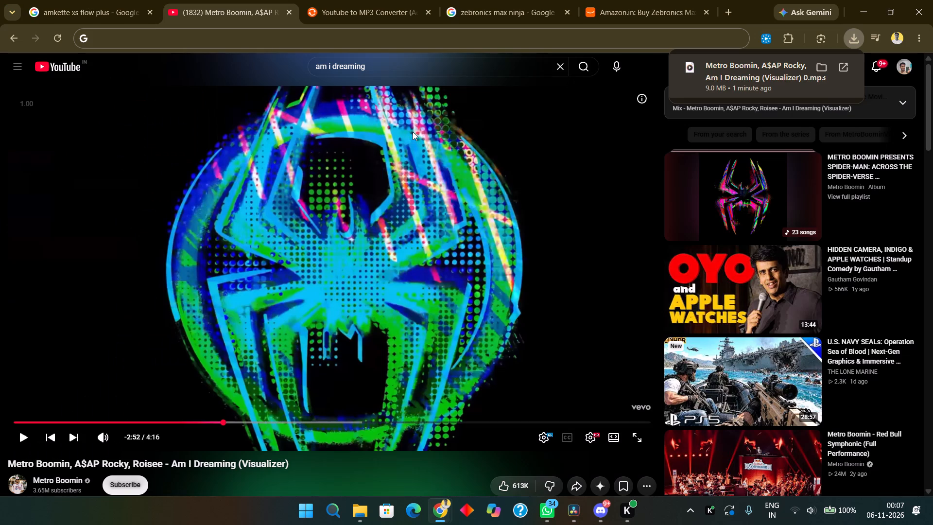
left_click(413, 132)
key("space")
left_click(13, 58)
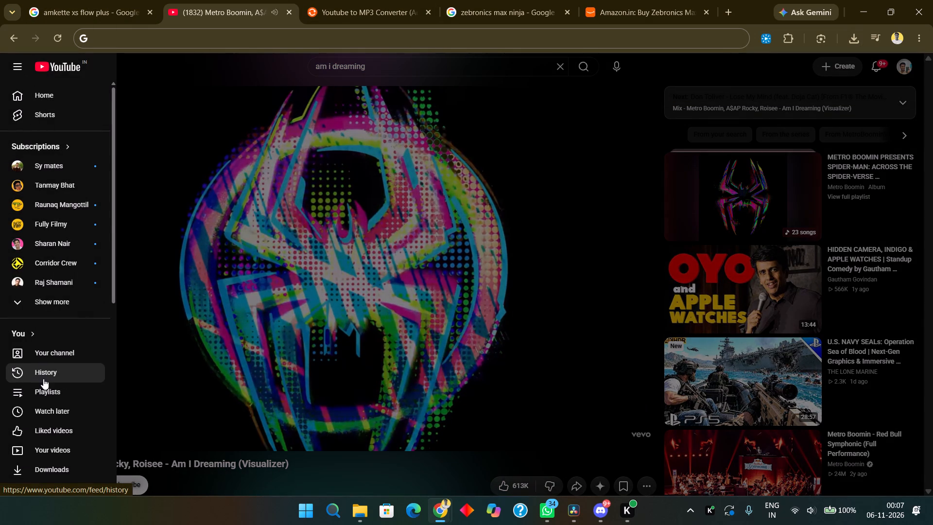
left_click(43, 379)
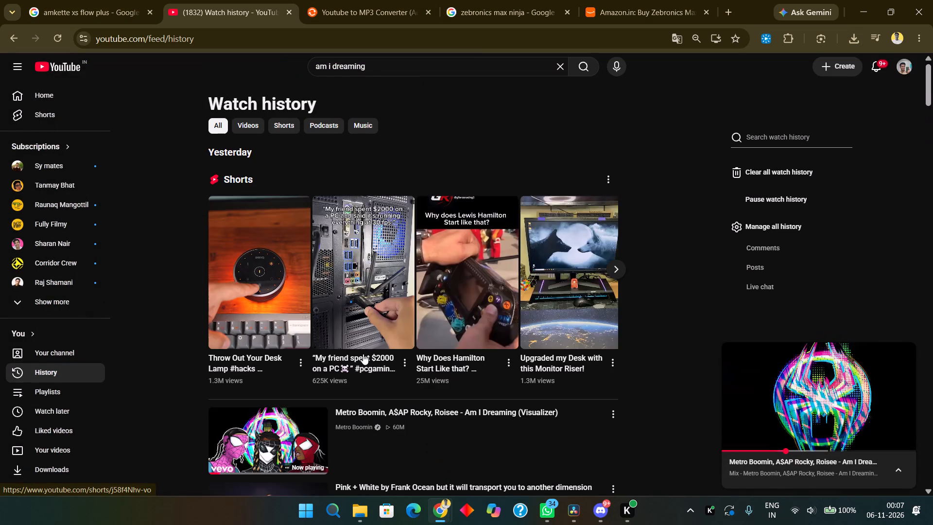
scroll(372, 399, "down", 5)
scroll(300, 308, "down", 9)
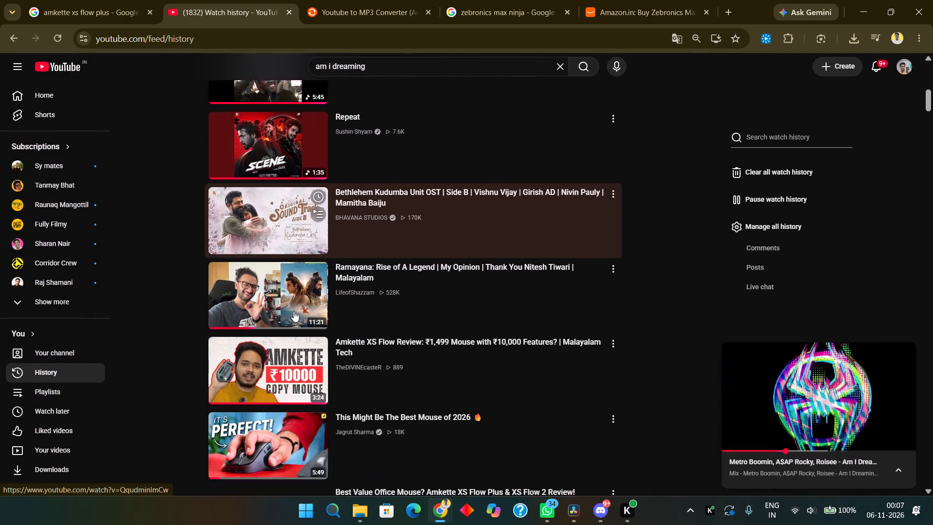
left_click(261, 264)
key("alt+Tab")
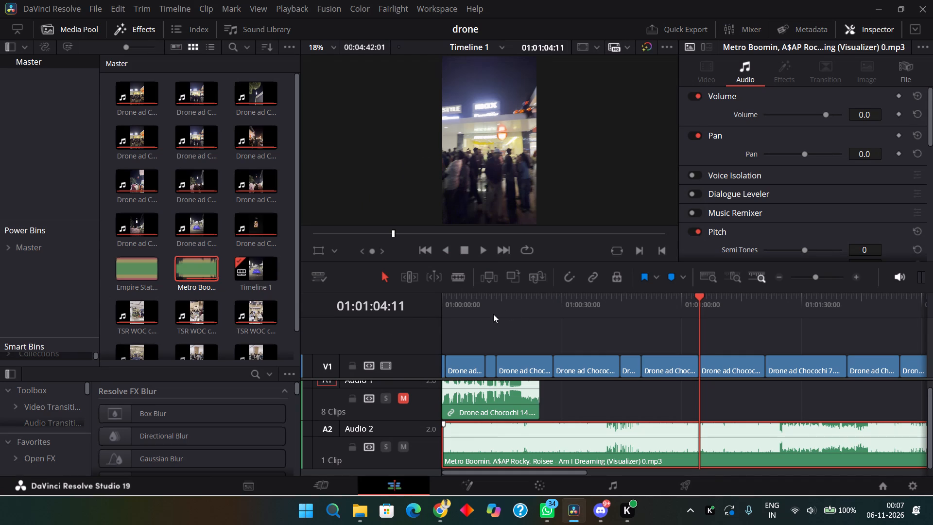
Play the opening against the repositioned music and ripple-trim the second Drone ad Chocochi 14 segment's start at about 01:00:04.
left_click_drag(491, 314, 427, 316)
key("space")
scroll(464, 331, "up", 4, "alt")
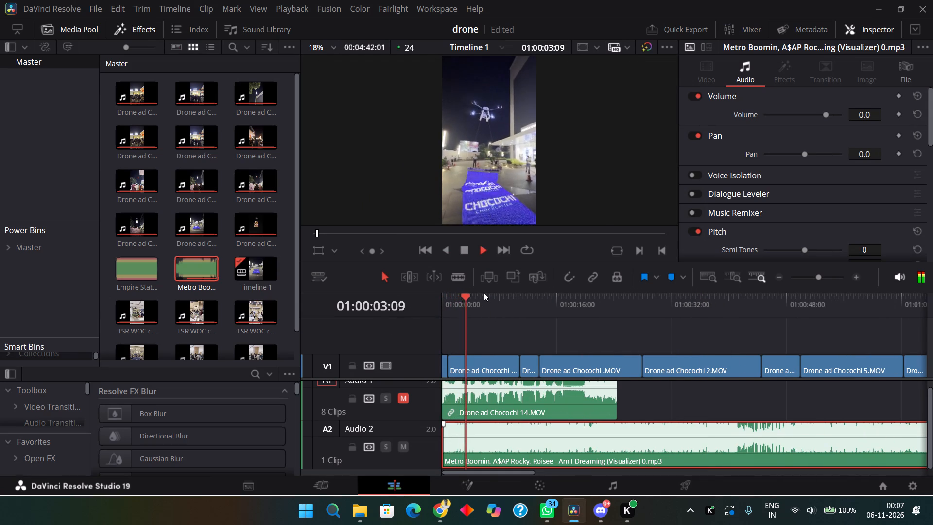
left_click(494, 304)
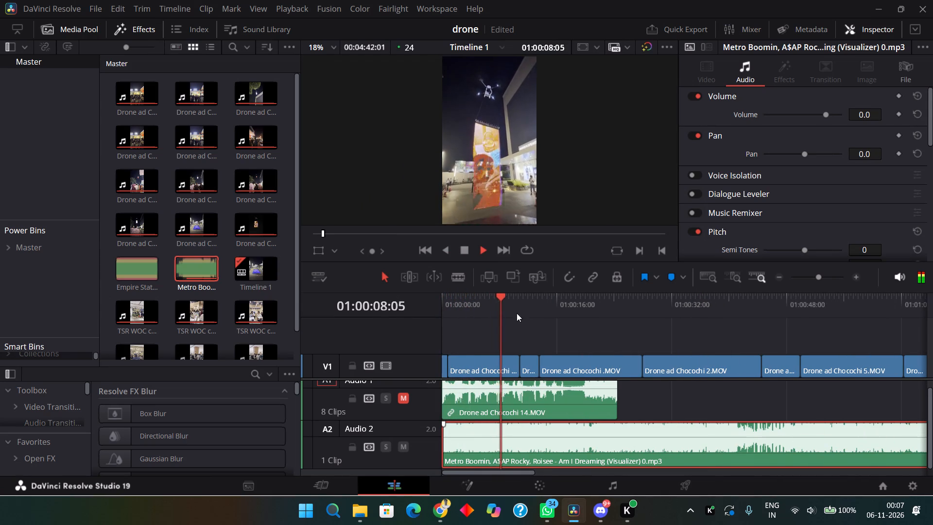
left_click(488, 316)
left_click(468, 311)
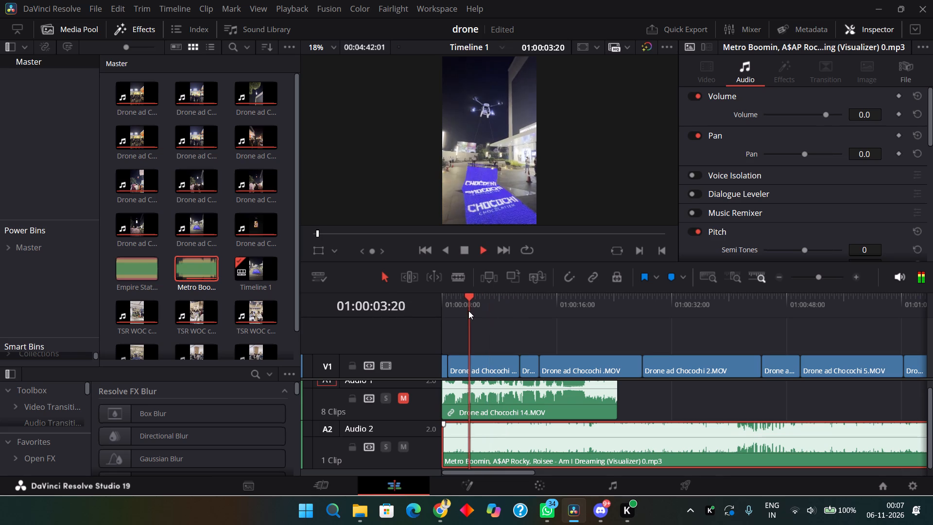
key("space")
left_click(477, 369)
key("3")
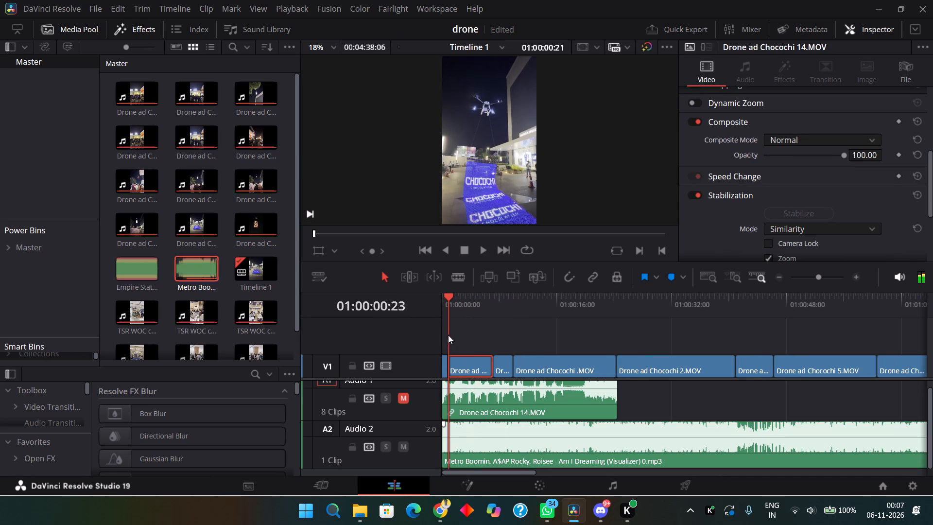
Replay the opening from the beginning and ripple-trim the end of the second Drone ad Chocochi 14 segment at 01:00:05:03.
left_click_drag(446, 307, 421, 308)
key("space")
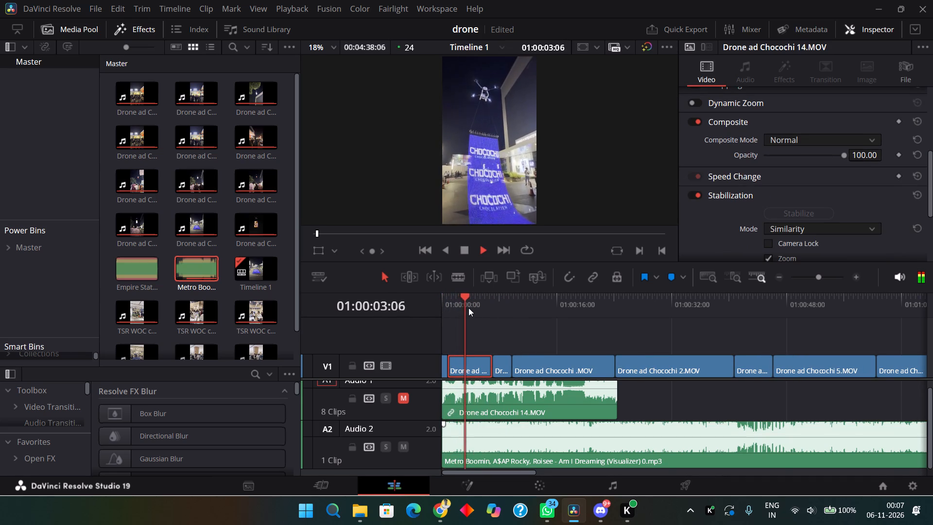
key("space")
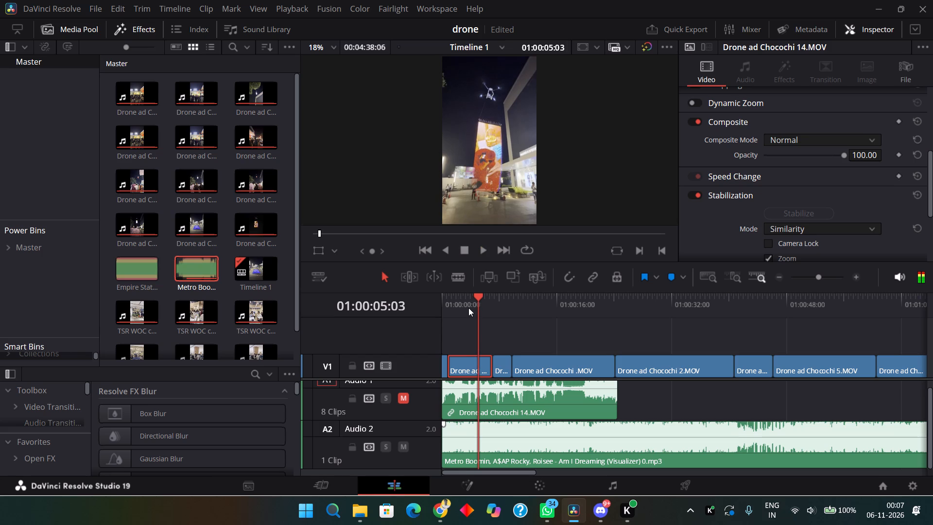
type("4")
Find the shot of the banner flying beside the building and ripple-trim the start of Drone ad Chocochi .MOV at about 01:00:11:12.
key("space")
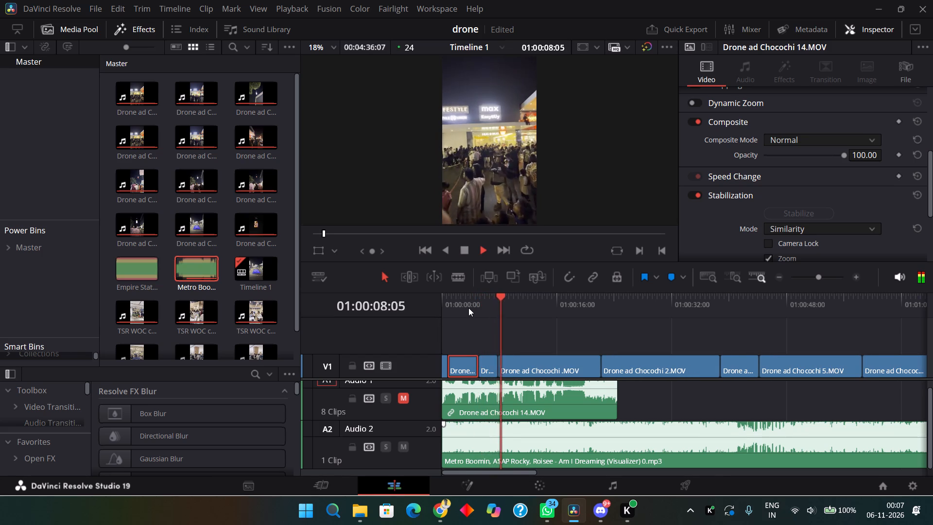
left_click_drag(520, 303, 529, 303)
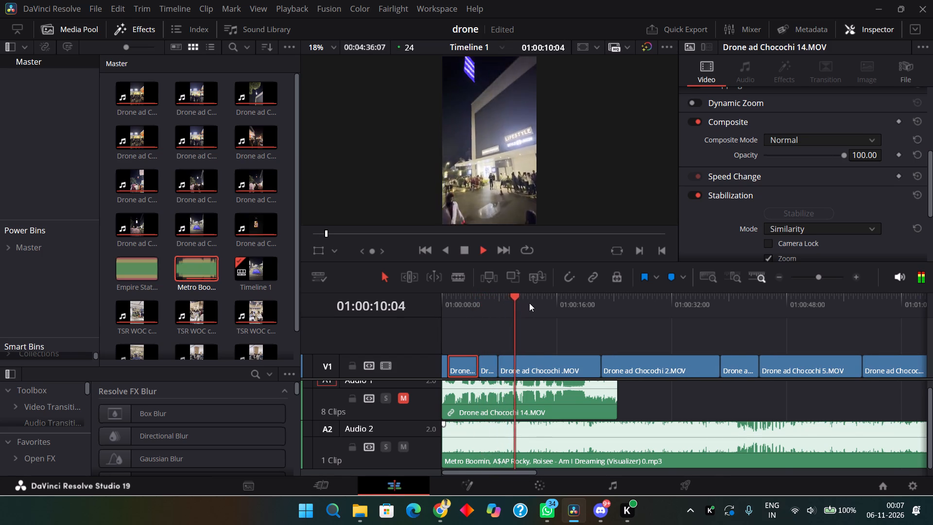
left_click_drag(529, 303, 544, 299)
left_click_drag(542, 299, 522, 311)
key("space")
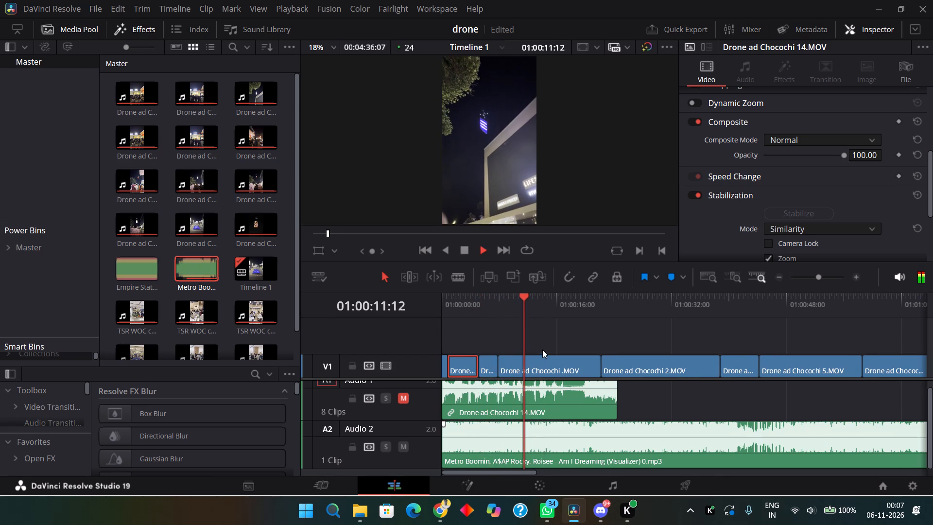
left_click(542, 351)
left_click(544, 361)
key("3")
Review Drone ad Chocochi .MOV and the following clip, and ripple-trim the end of Drone ad Chocochi .MOV at 01:00:12:04.
key("space")
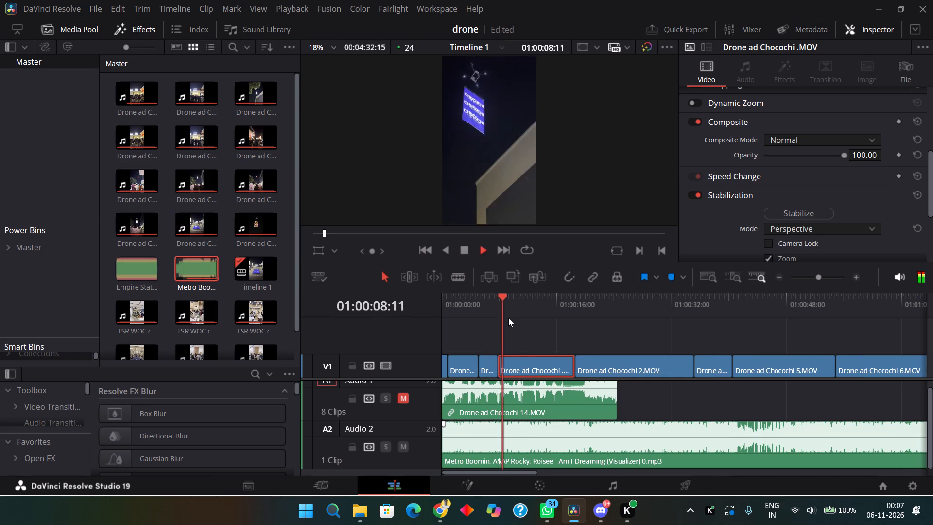
left_click(538, 311)
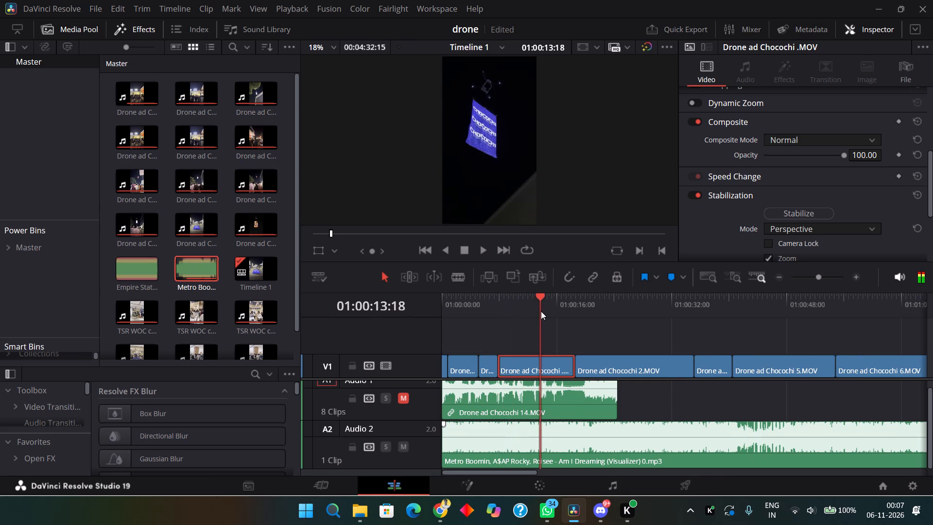
left_click_drag(550, 310, 597, 312)
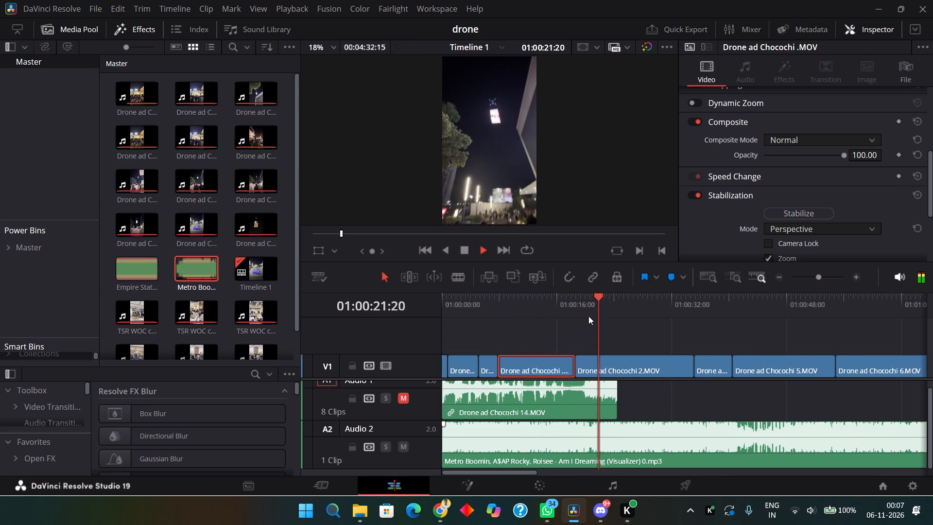
left_click_drag(613, 308, 663, 316)
key("space")
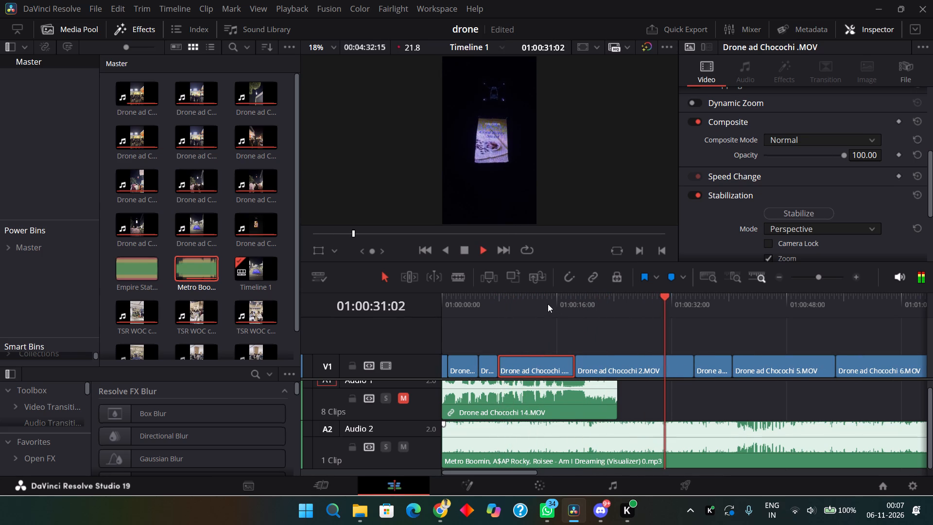
left_click(526, 298)
key("space")
key("space")
left_click(550, 367)
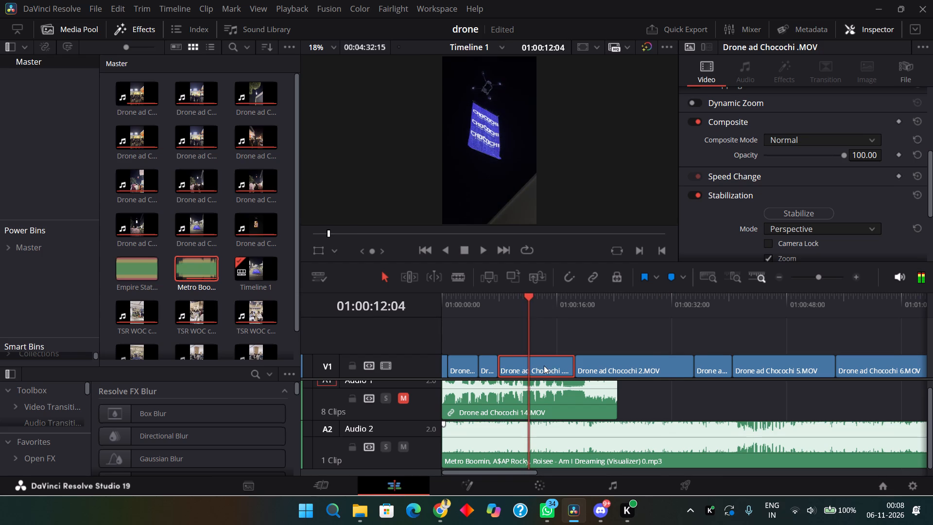
key("4")
Play on into Drone ad Chocochi 2 and pause at about 01:00:18.
key("space")
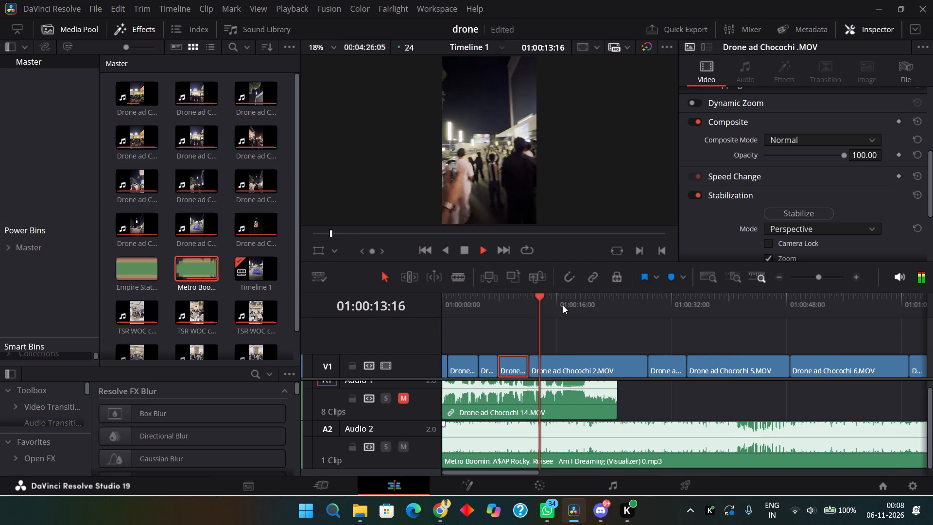
left_click_drag(563, 305, 572, 310)
key("space")
Switch to Chrome, skip the ad on the Ramayana video, and return to DaVinci Resolve.
key("alt+Tab")
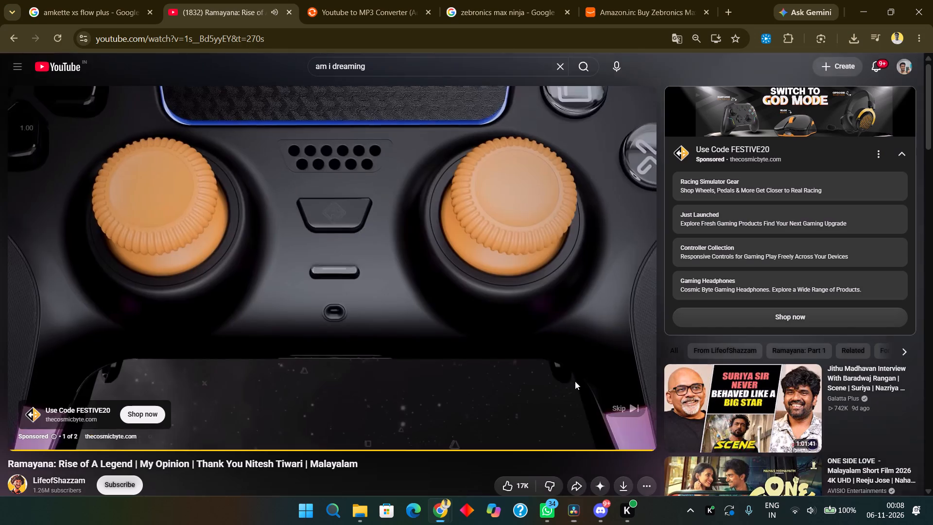
left_click(608, 406)
key("alt+Tab")
Shorten Drone ad Chocochi 2 by ripple-trimming its start at about 01:00:20 and its new end at 01:00:15:16.
key("space")
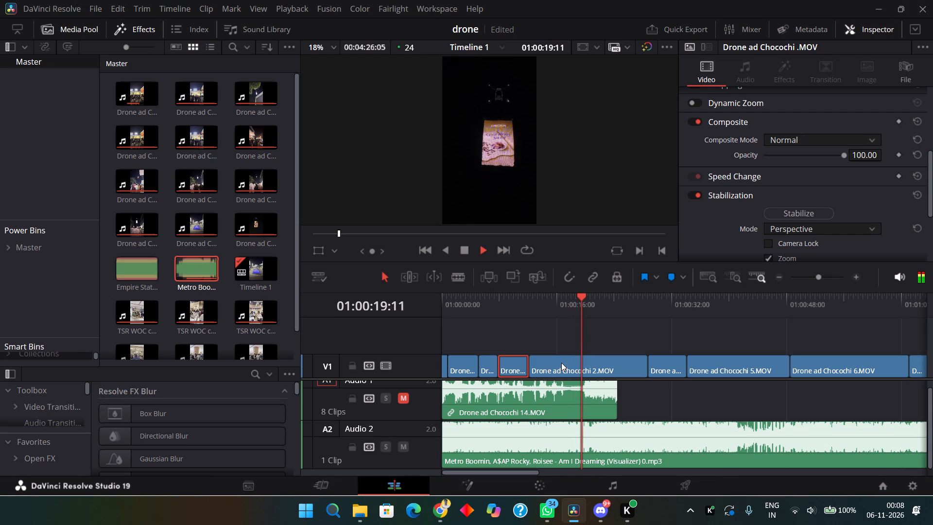
left_click(561, 363)
key("3")
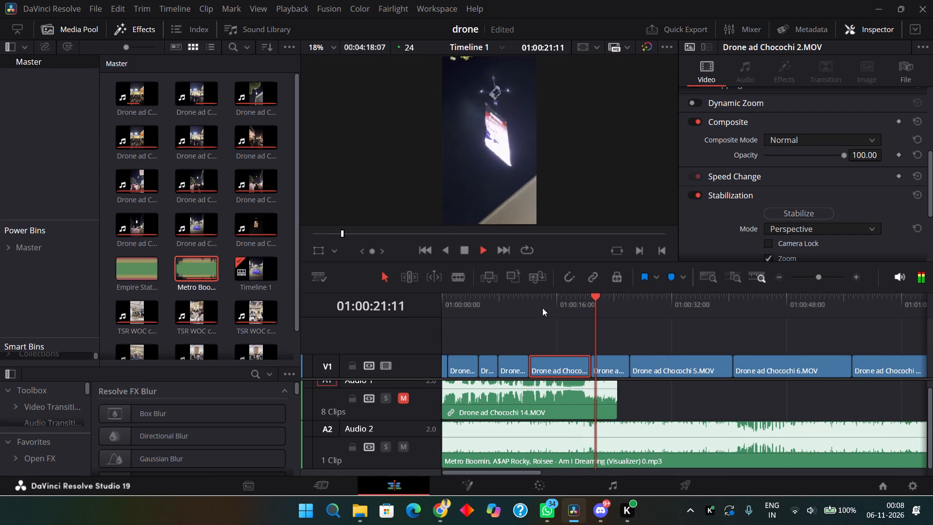
left_click(542, 308)
key("space")
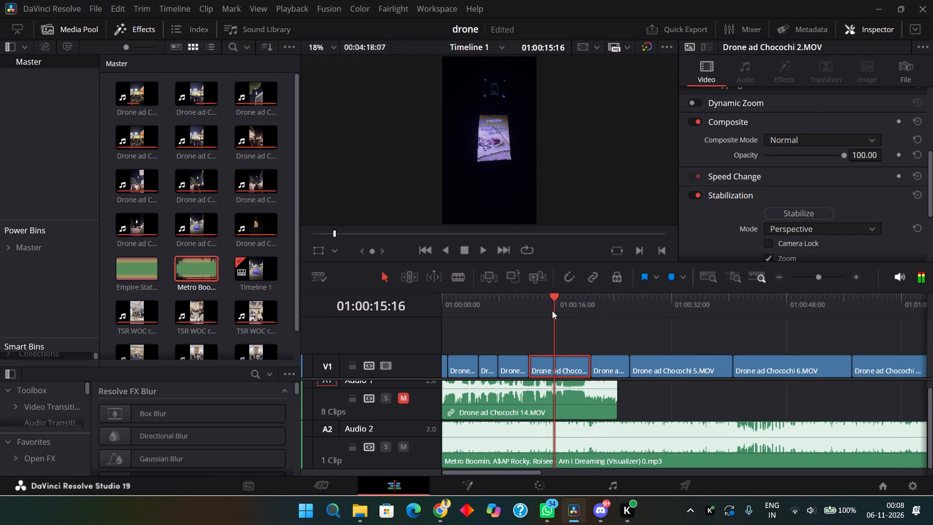
key("4")
Skim the footage following Drone ad Chocochi 2 and ripple-delete the Drone ad Chocochi 4 clip.
key("space")
left_click_drag(573, 309, 639, 313)
key("space")
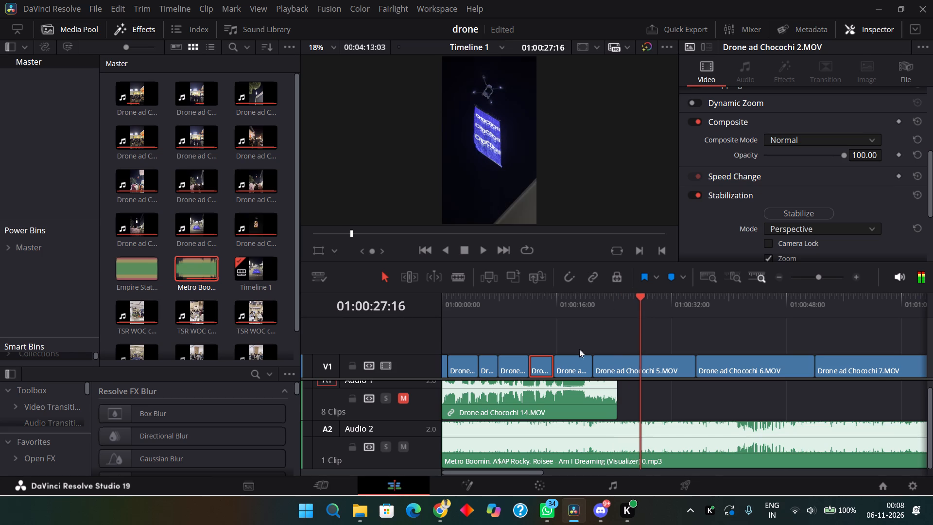
left_click(560, 365)
left_click(587, 379)
left_click(585, 357)
left_click(570, 374)
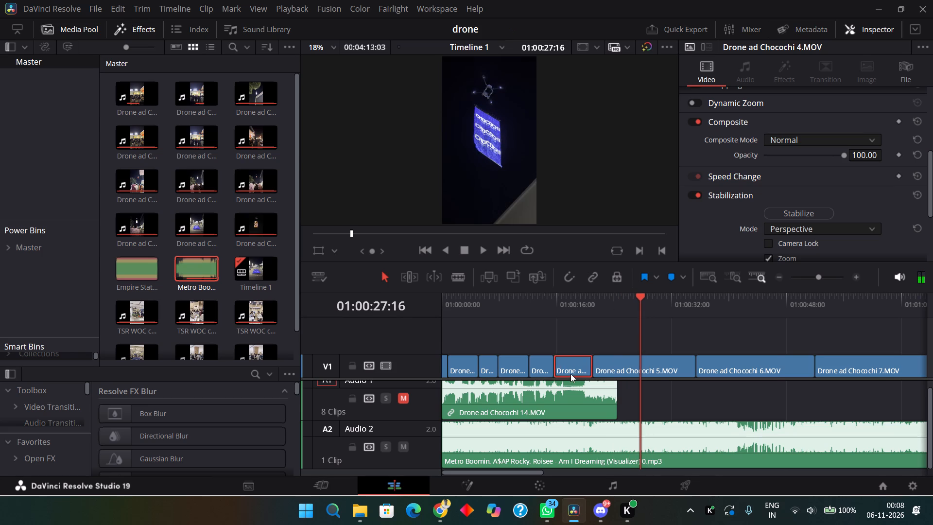
key("Delete")
Play Drone ad Chocochi 5 against the music and split it at 01:00:20:18.
key("space")
left_click(566, 317)
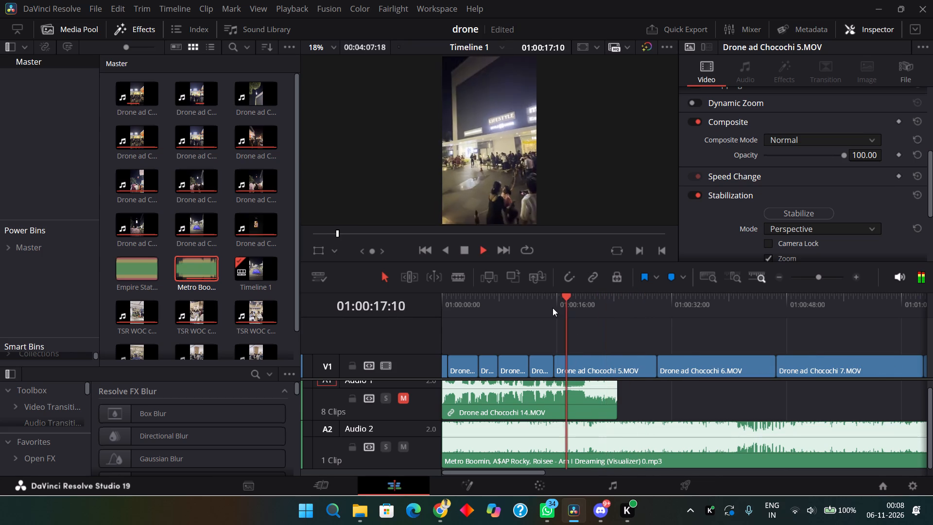
key("space")
left_click(594, 361)
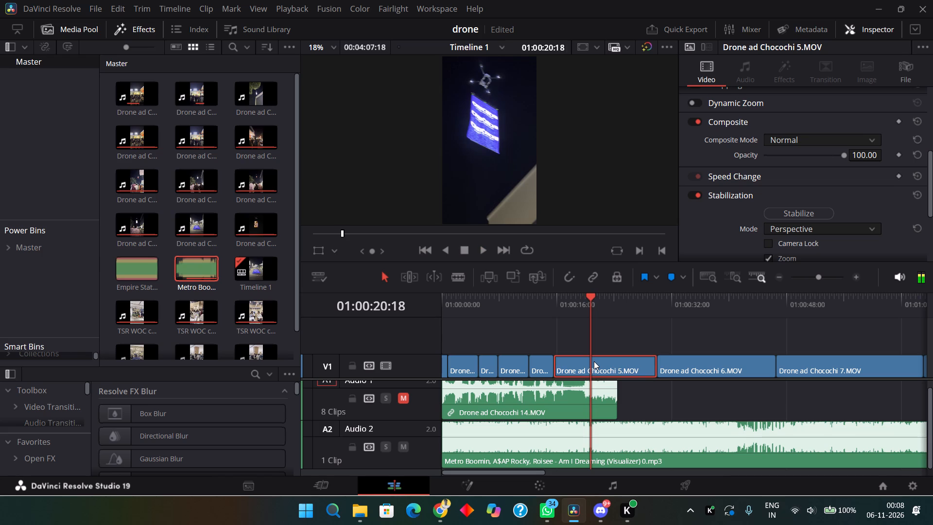
key("ctrl+b")
Skim ahead through the following footage and ripple-delete the part of Drone ad Chocochi 5 after the split.
key("space")
left_click_drag(611, 312, 694, 322)
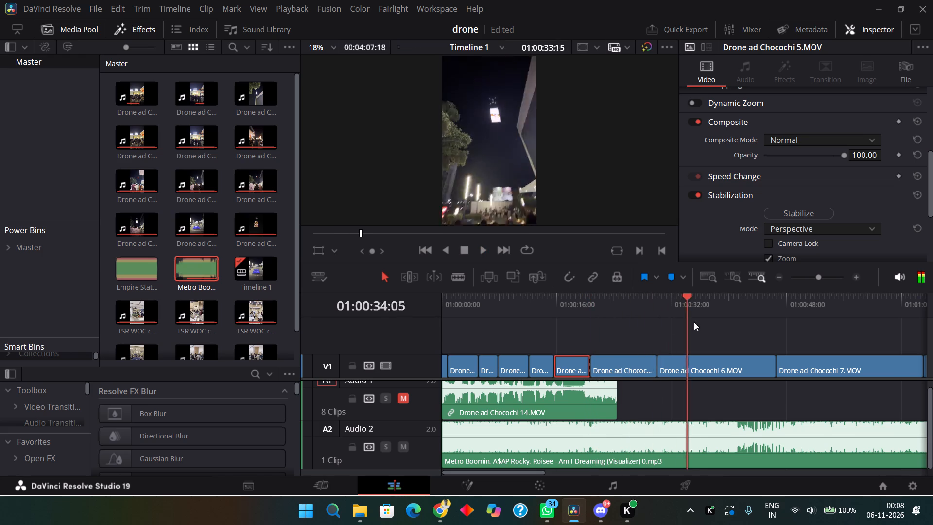
left_click_drag(694, 322, 709, 331)
key("space")
left_click(644, 360)
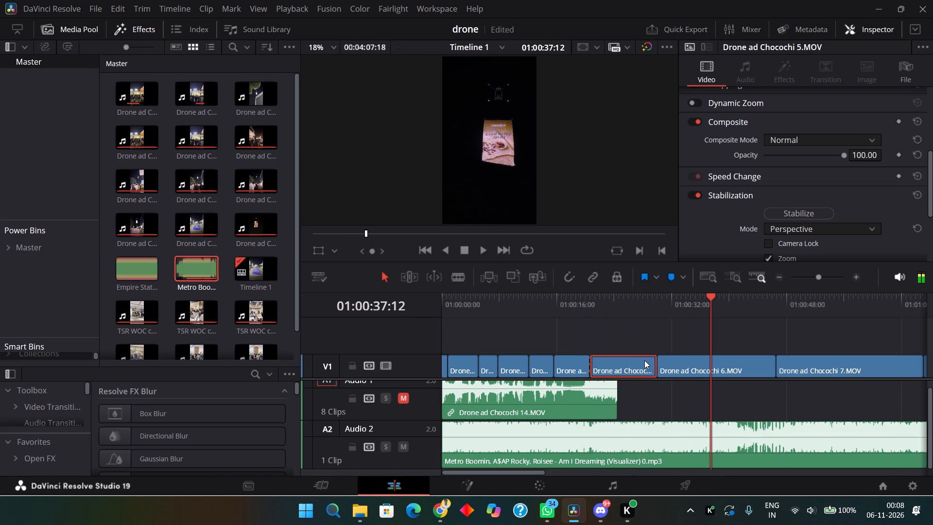
key("Delete")
Skim the footage through Drone ad Chocochi 6 and ripple-delete the Drone ad Chocochi 6 clip.
left_click_drag(601, 315, 668, 333)
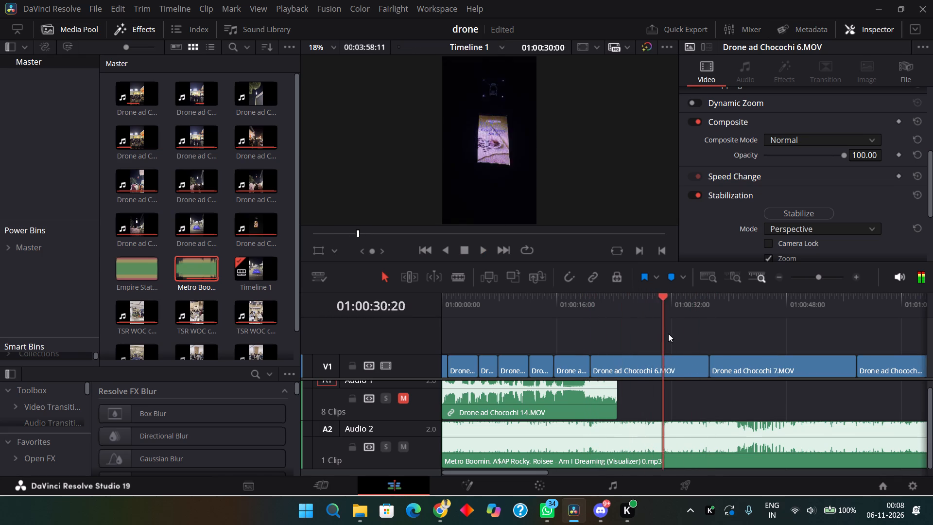
left_click_drag(668, 333, 691, 341)
left_click_drag(703, 317, 746, 327)
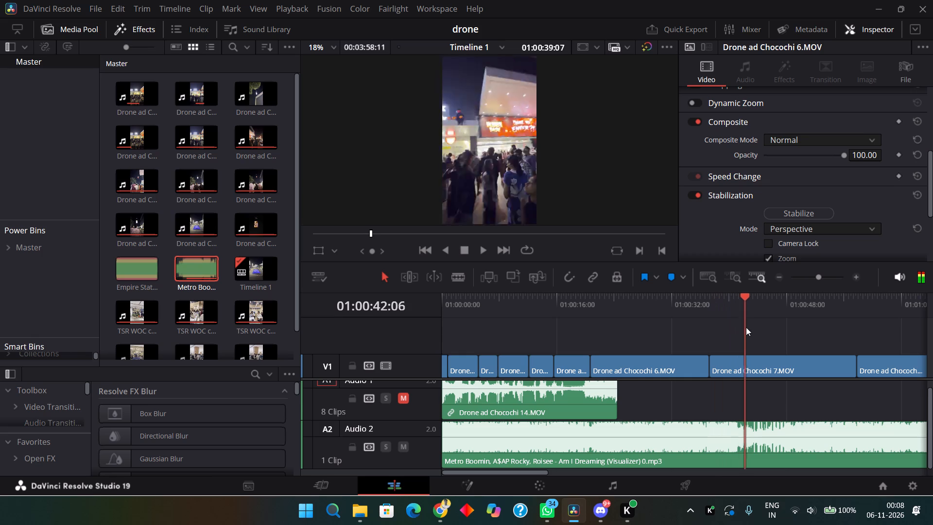
left_click_drag(746, 327, 744, 327)
left_click(672, 362)
key("Delete")
Review Drone ad Chocochi 7 against the music and ripple-trim its end at 01:00:31:14.
key("space")
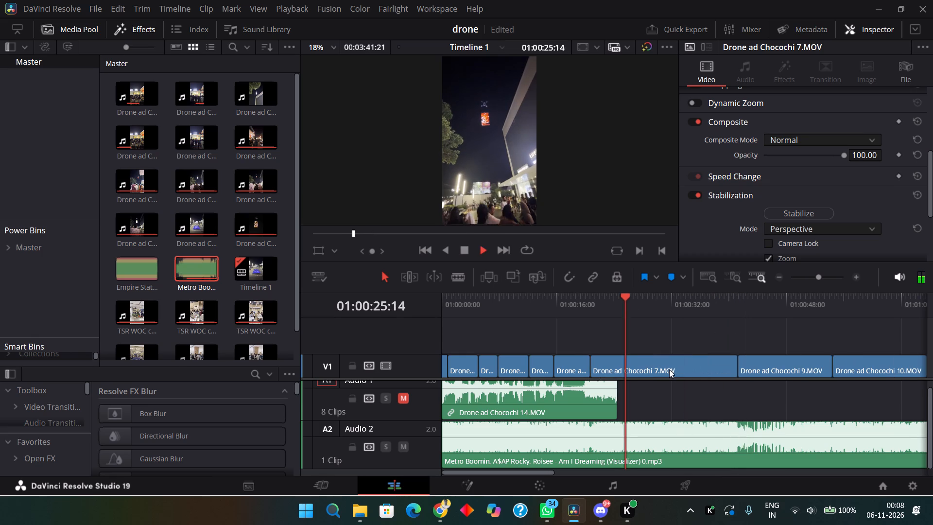
left_click(670, 309)
left_click(702, 309)
left_click(717, 314)
left_click(737, 315)
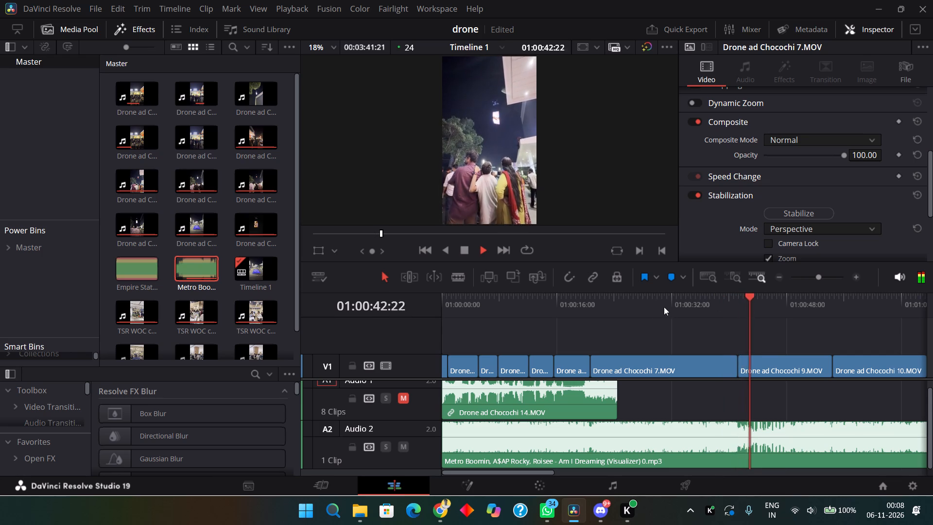
left_click(605, 305)
left_click(636, 310)
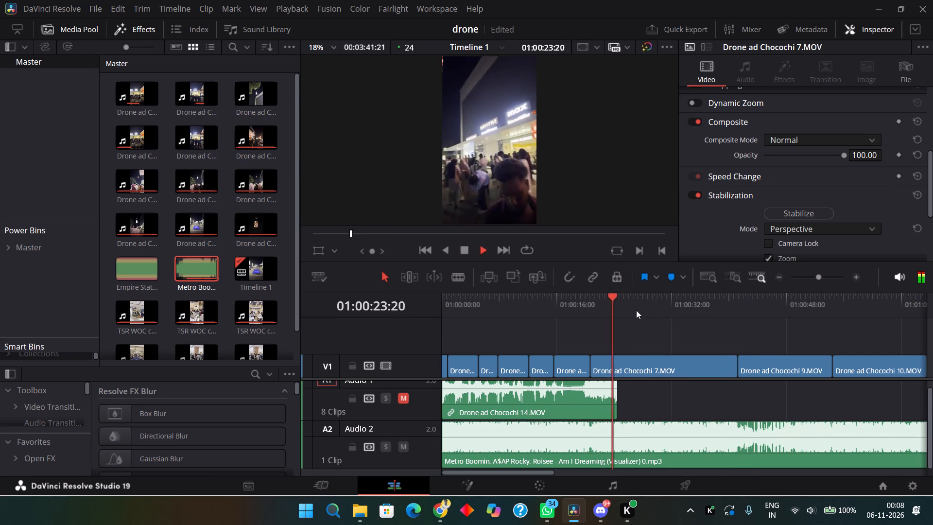
key("space")
key("space")
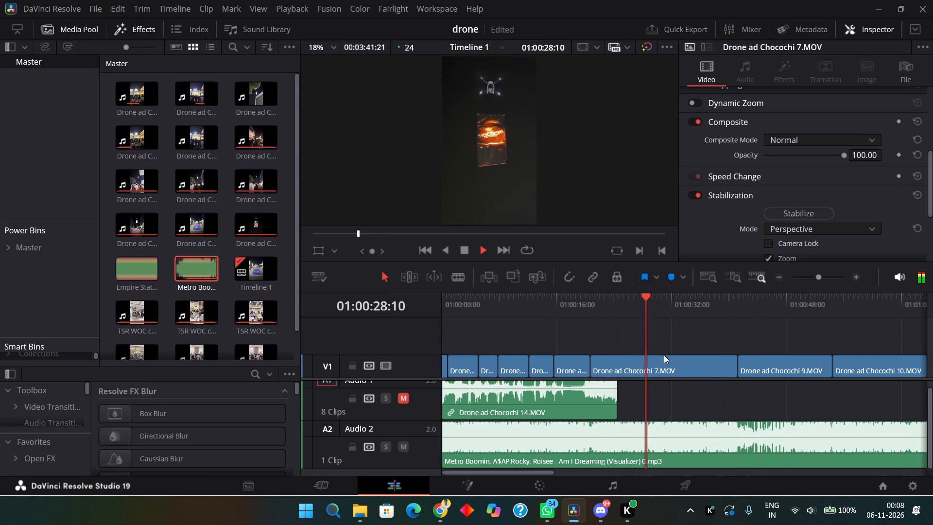
scroll(664, 355, "down", 3, "alt")
scroll(664, 355, "up", 5, "alt")
scroll(664, 355, "down", 4, "alt")
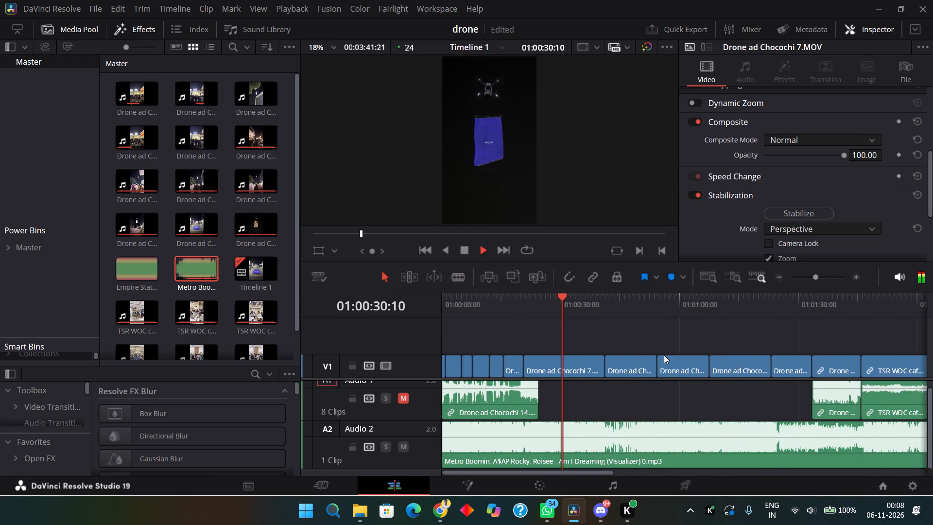
key("space")
left_click(572, 372)
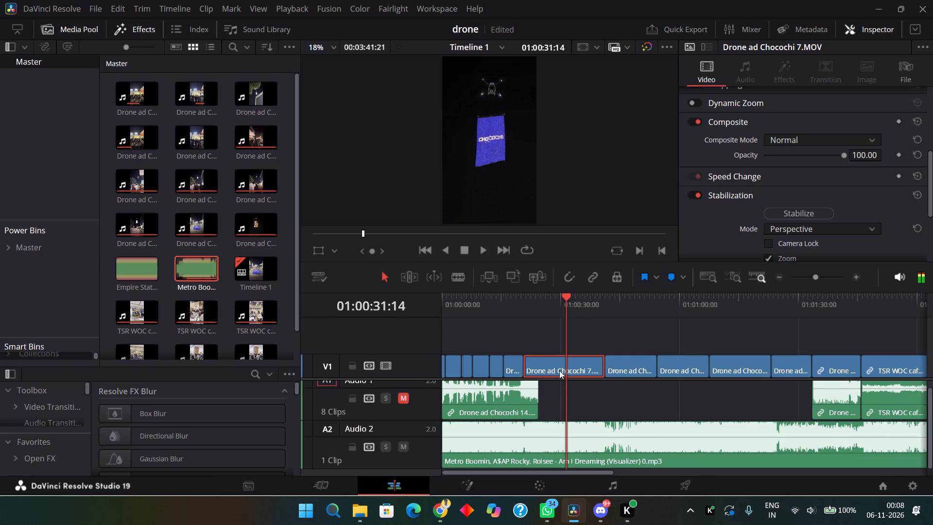
key("4")
Skim Drone ad Chocochi 9 against the music and ripple-trim its end at 01:00:36:03.
key("space")
left_click_drag(584, 299, 601, 296)
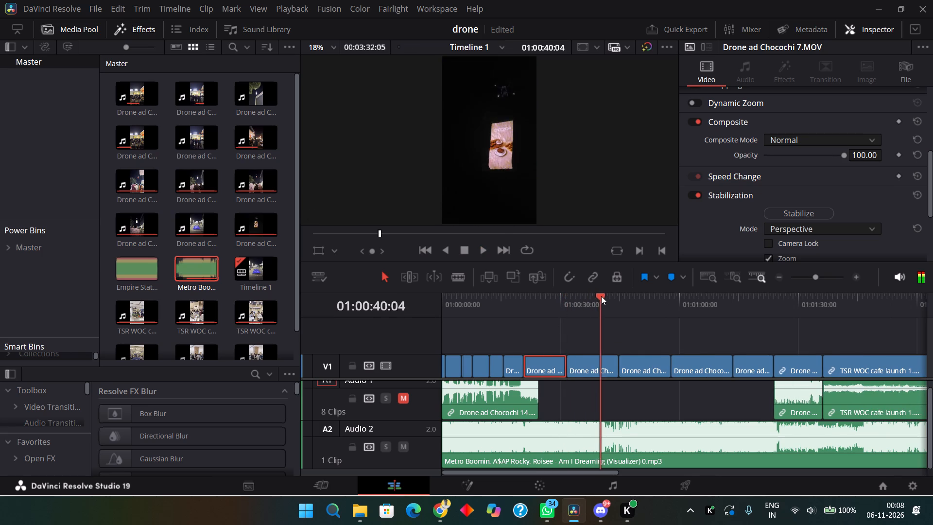
left_click_drag(601, 296, 576, 313)
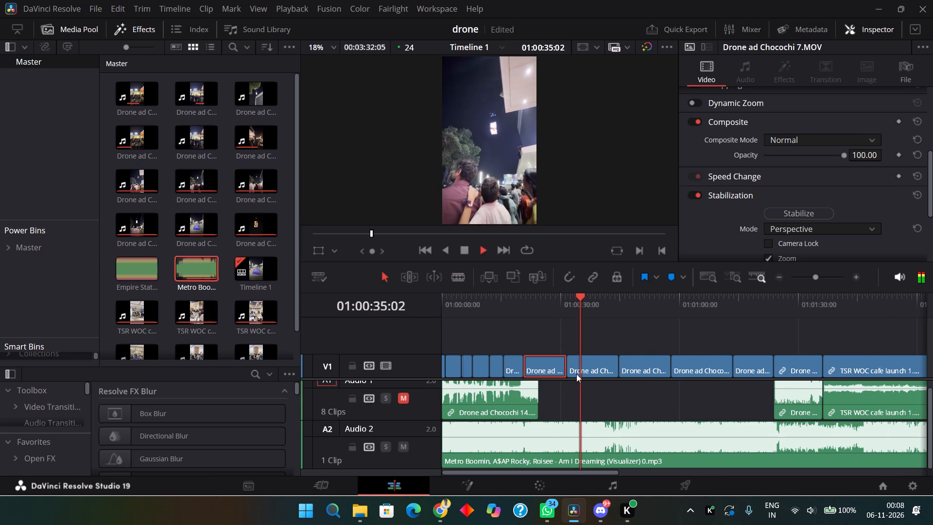
key("space")
left_click(589, 368)
type("4")
Skim the remaining drone footage and ripple-delete the two clips between Drone ad Chocochi 9 and Drone ad Chocochi 12.
key("space")
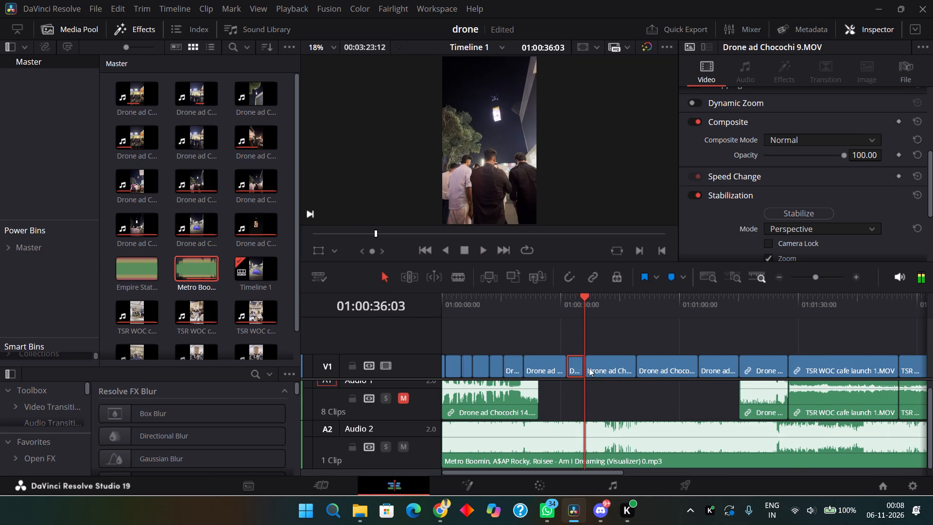
left_click_drag(605, 301, 642, 307)
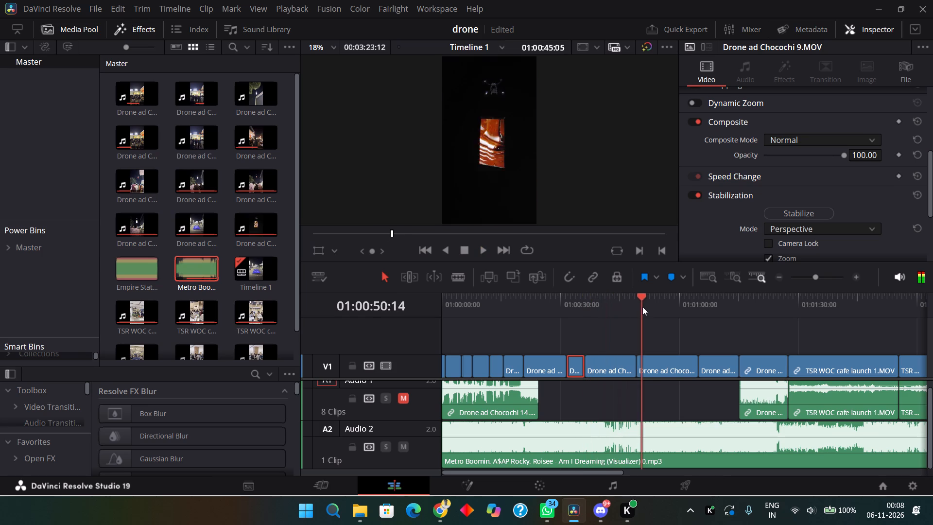
left_click_drag(642, 307, 716, 316)
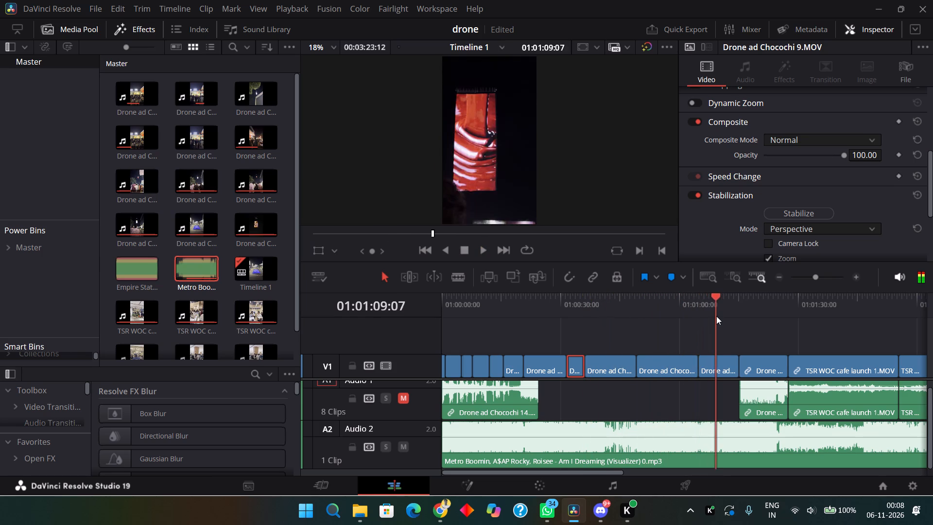
left_click_drag(716, 316, 707, 330)
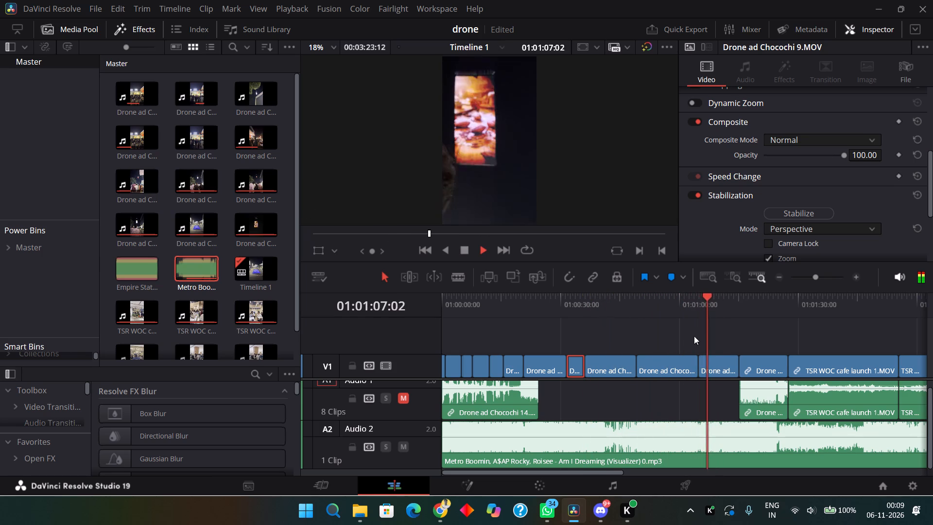
left_click_drag(686, 308, 702, 319)
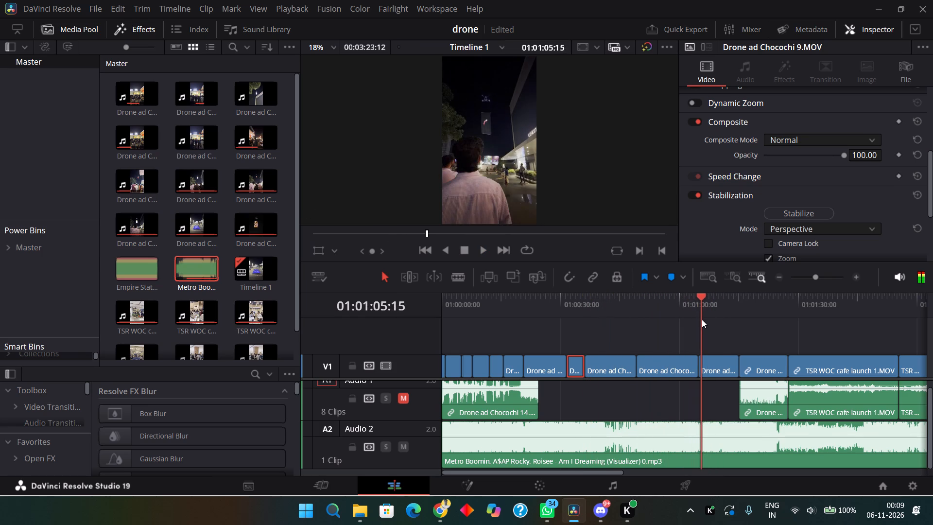
left_click_drag(702, 319, 712, 321)
left_click_drag(680, 332, 670, 339)
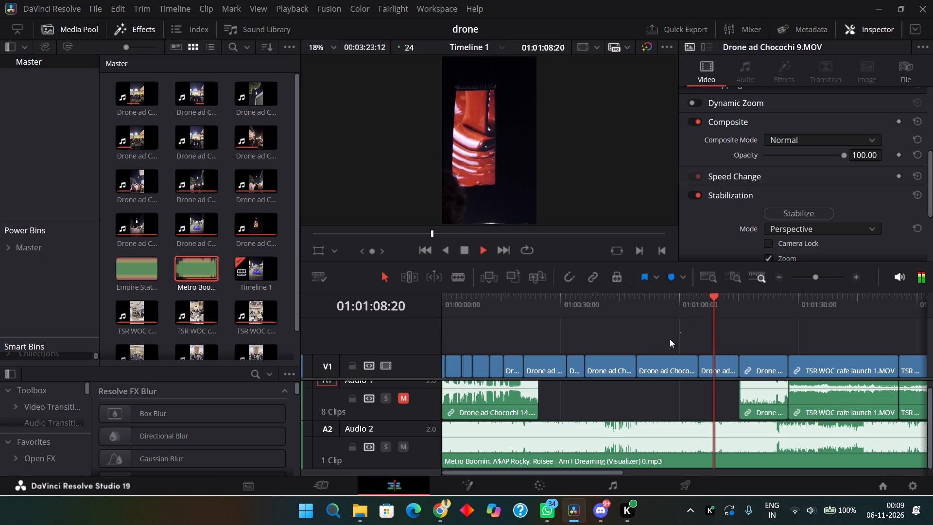
left_click_drag(670, 339, 615, 366)
key("Delete")
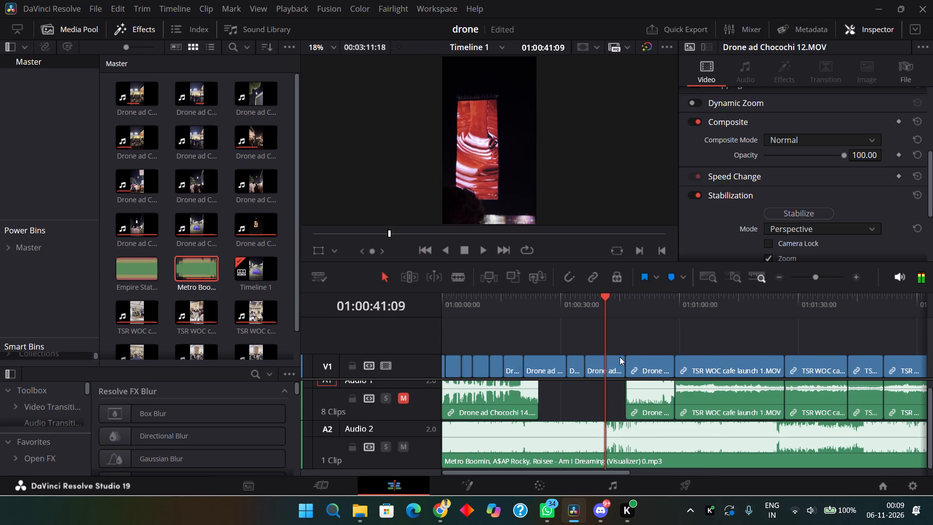
Play Drone ad Chocochi 12 against the music and ripple-trim its end at about 01:00:41.
key("space")
left_click(589, 309)
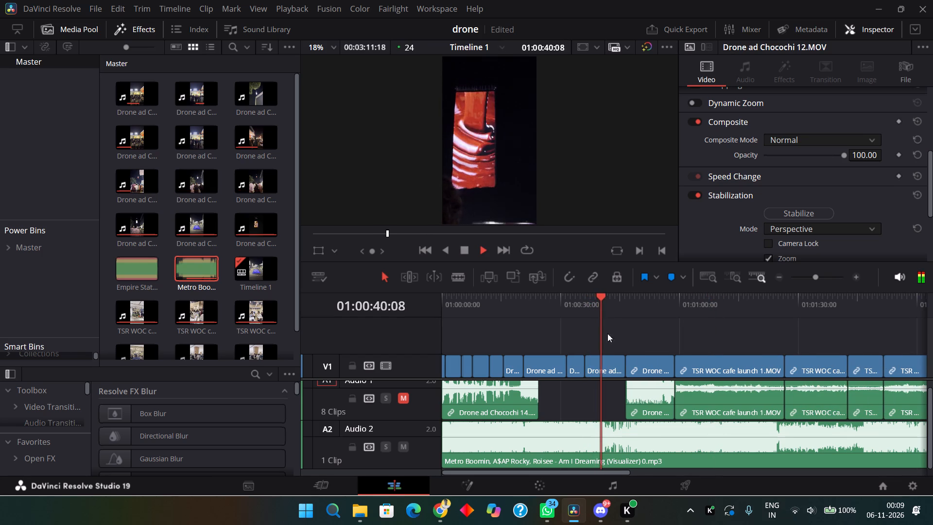
key("space")
left_click(611, 358)
type("4")
Skim from Drone ad Chocochi 15 into TSR WOC cafe launch 1 to examine the upcoming footage.
key("space")
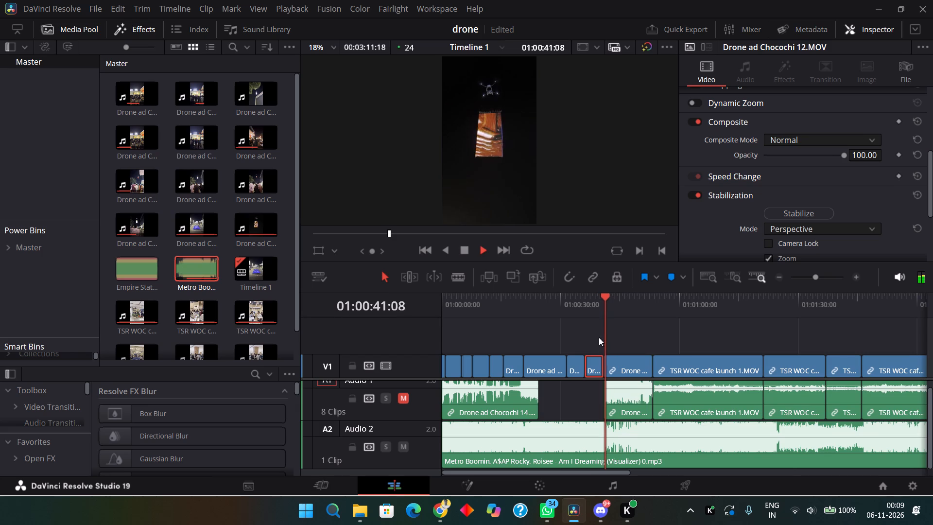
left_click_drag(621, 293, 641, 301)
left_click_drag(624, 307, 662, 316)
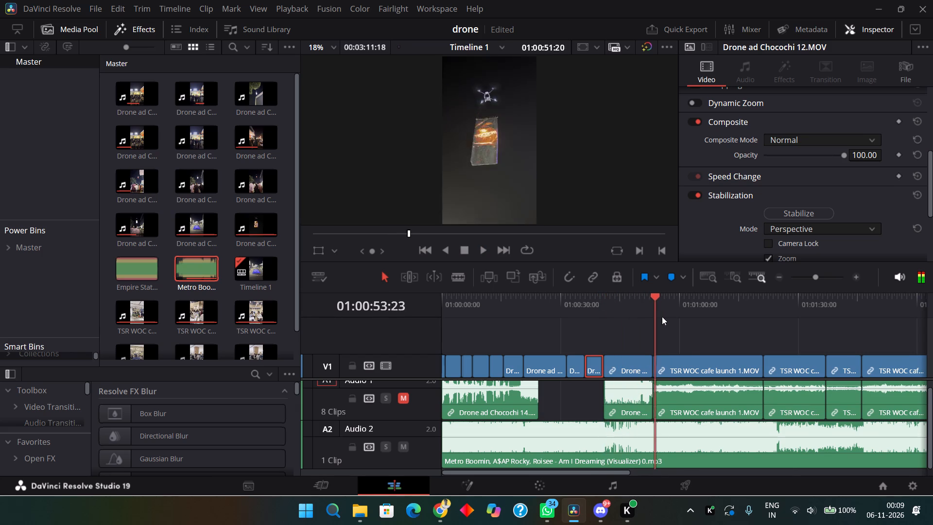
left_click_drag(662, 316, 690, 316)
scroll(691, 316, "down", 2, "alt")
scroll(675, 314, "up", 2, "alt")
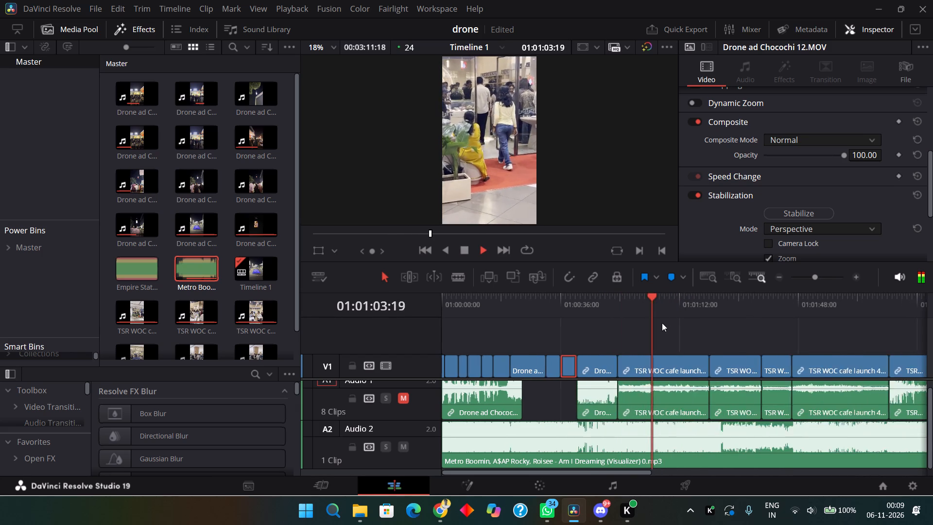
key("space")
left_click_drag(611, 321, 380, 325)
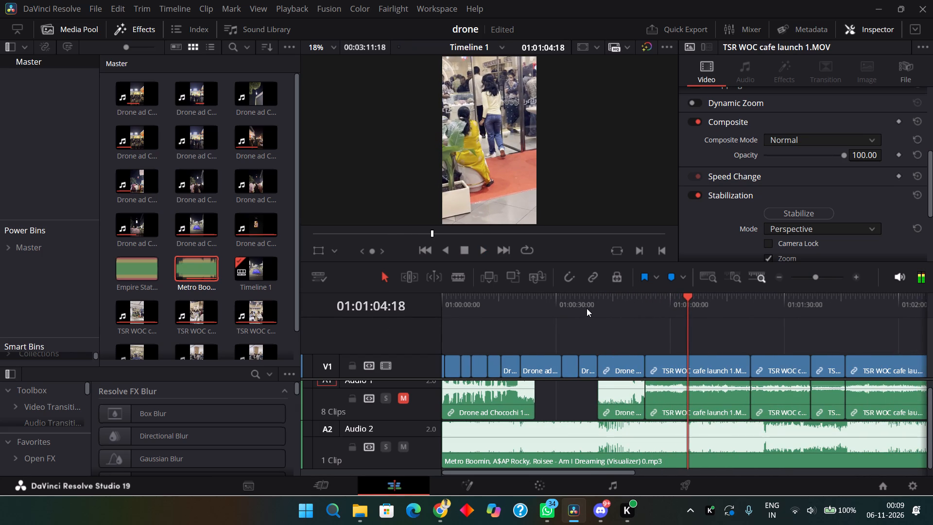
Play Drone ad Chocochi 15 from its start against the music and ripple-trim its end at 01:00:48:11.
left_click_drag(587, 308, 600, 313)
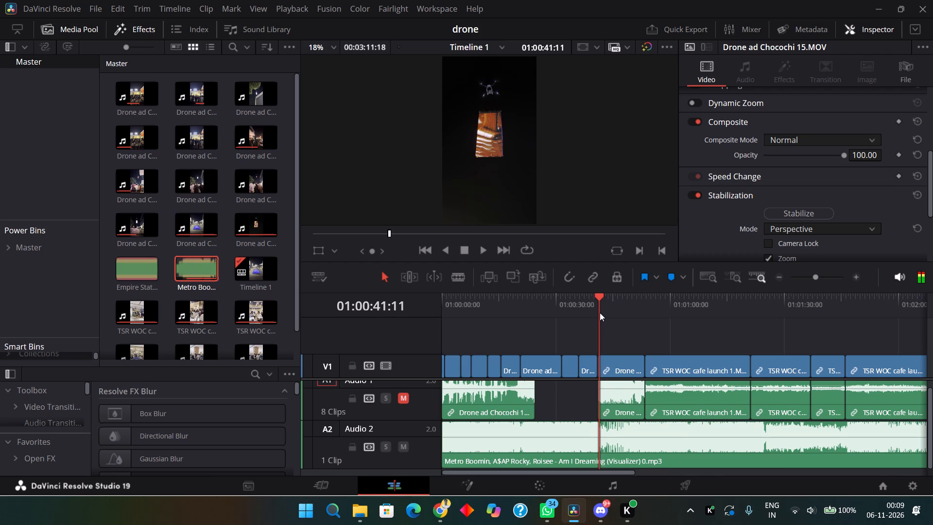
key("space")
scroll(620, 343, "up", 1, "alt")
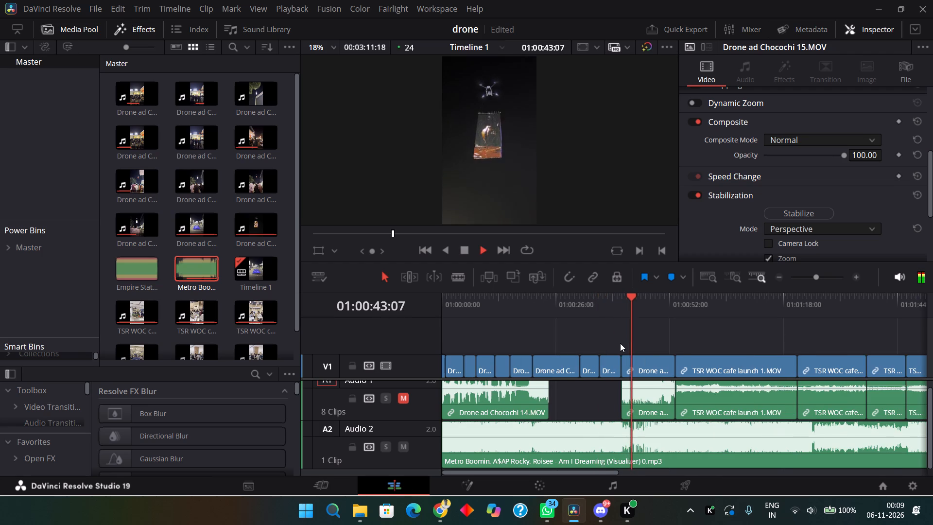
key("space")
key("space")
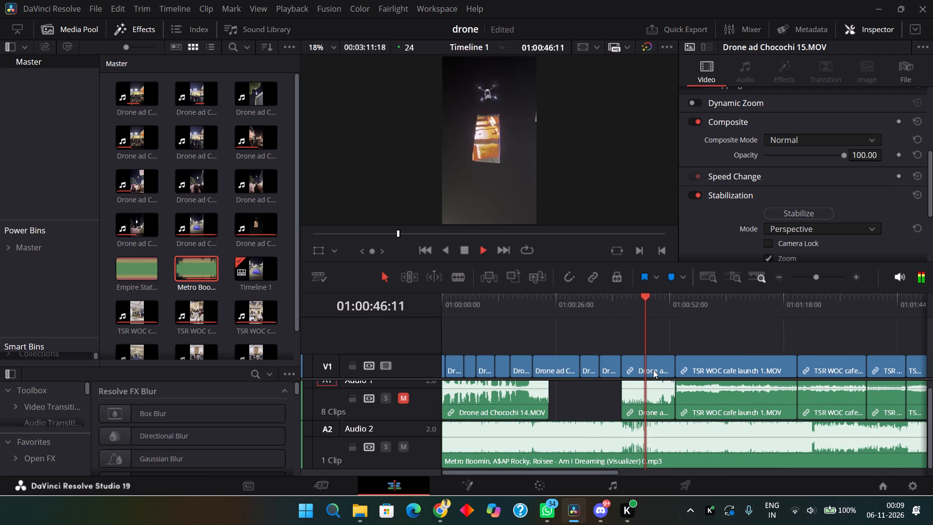
key("space")
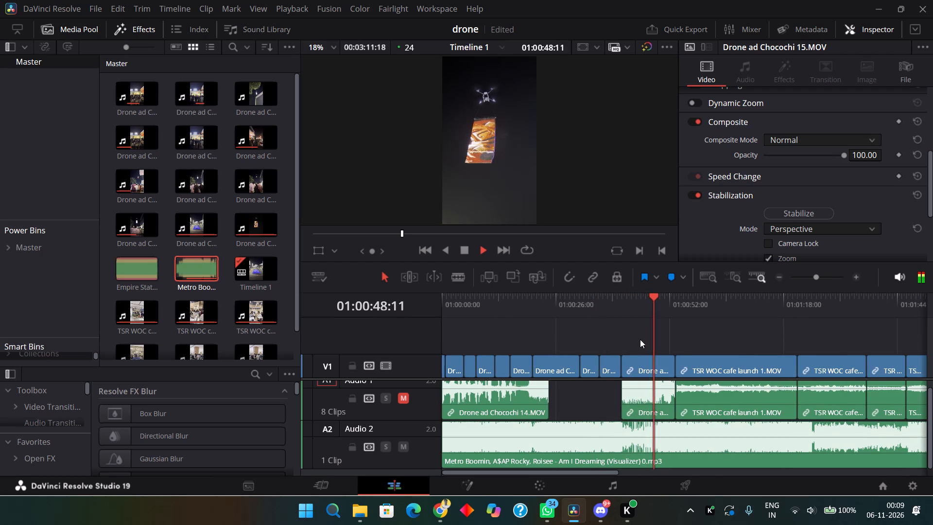
left_click(650, 359)
type("4")
Skim the cafe launch footage, replay the opening of TSR WOC cafe launch 1, and split that clip at 01:00:50:14.
key("space")
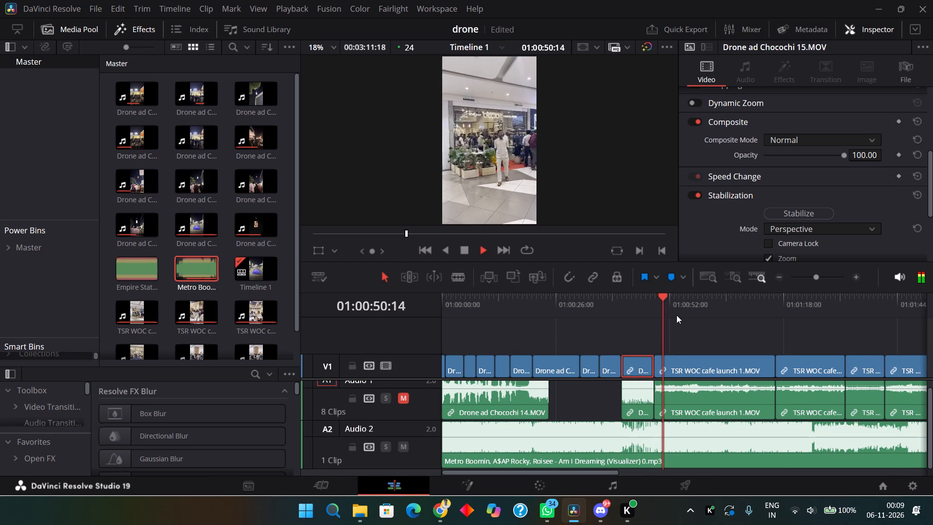
left_click_drag(682, 310, 760, 321)
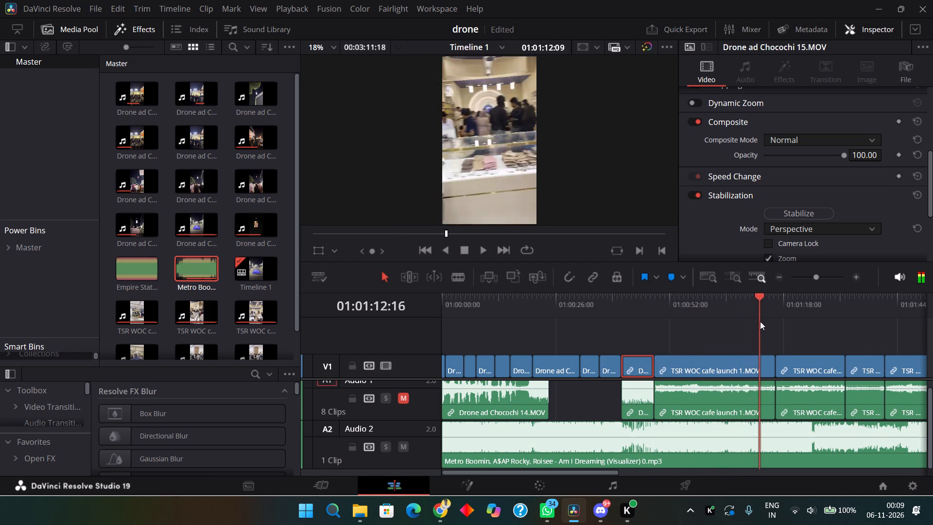
left_click_drag(760, 321, 805, 343)
scroll(796, 363, "down", 2, "alt")
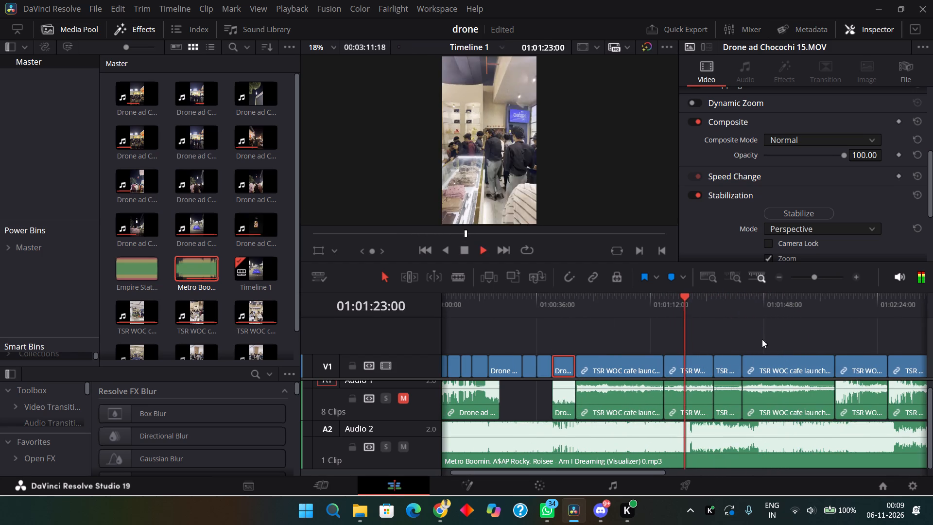
left_click_drag(694, 321, 717, 321)
left_click(589, 312)
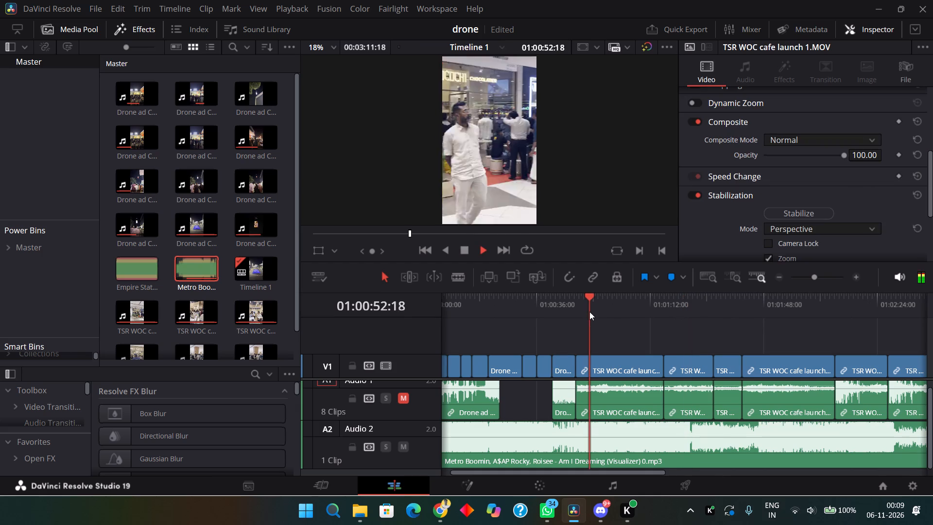
left_click(584, 310)
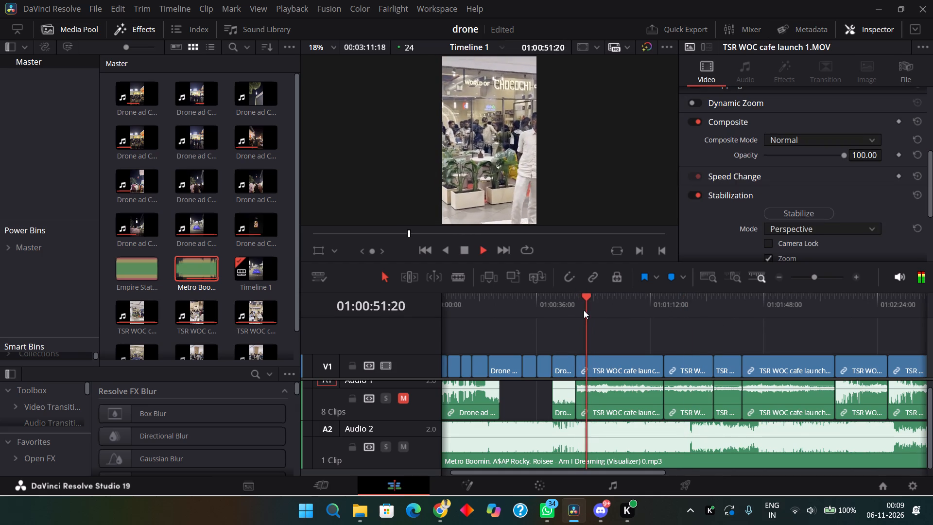
left_click(571, 304)
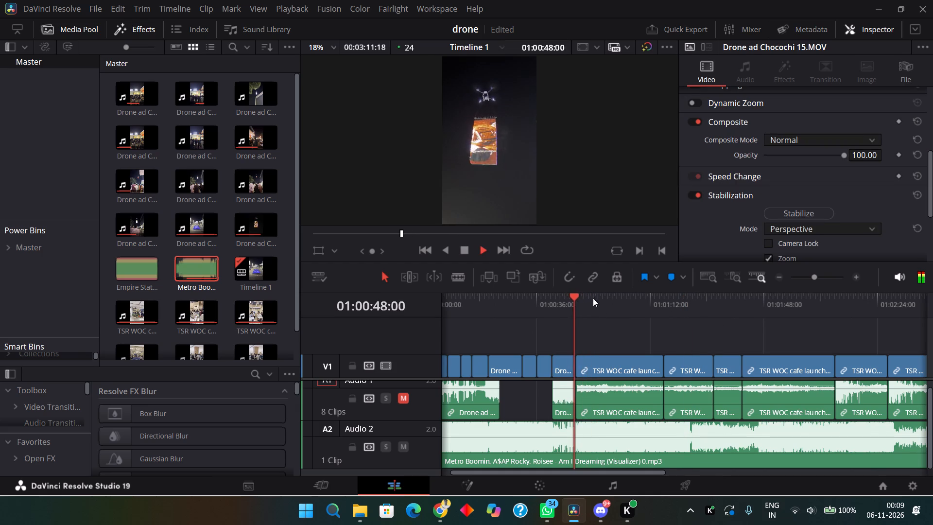
key("space")
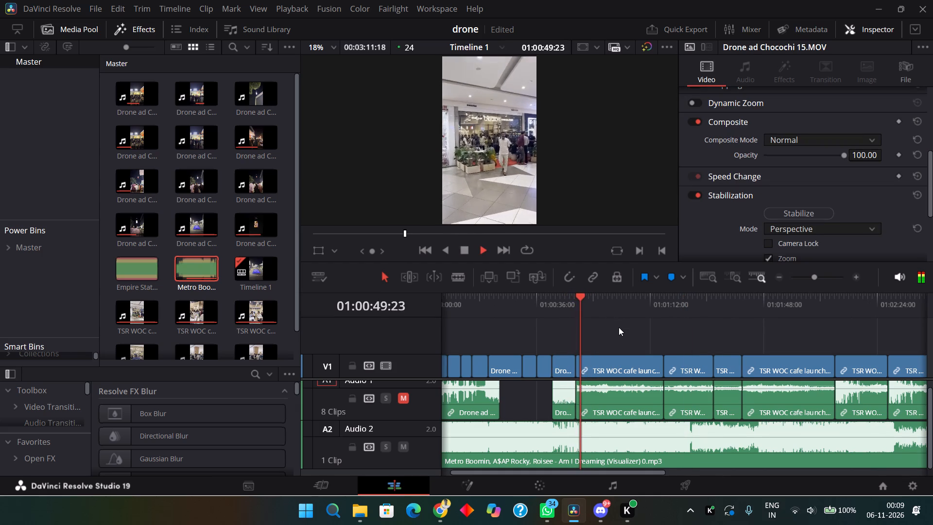
key("space")
key("space")
left_click_drag(619, 327, 623, 347)
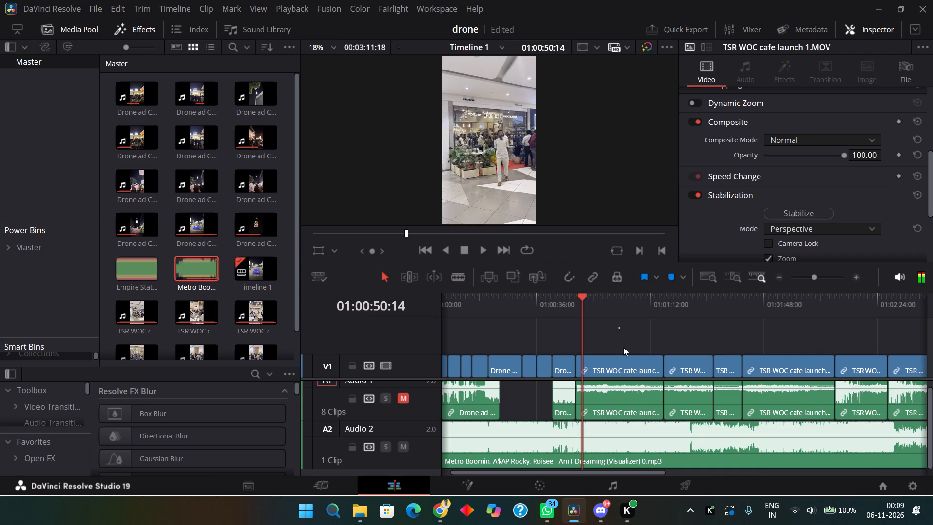
left_click_drag(623, 347, 631, 394)
key("ctrl+b")
Skim the second piece of TSR WOC cafe launch 1 and ripple-trim its start at 01:01:01:00.
key("space")
left_click_drag(595, 302, 608, 305)
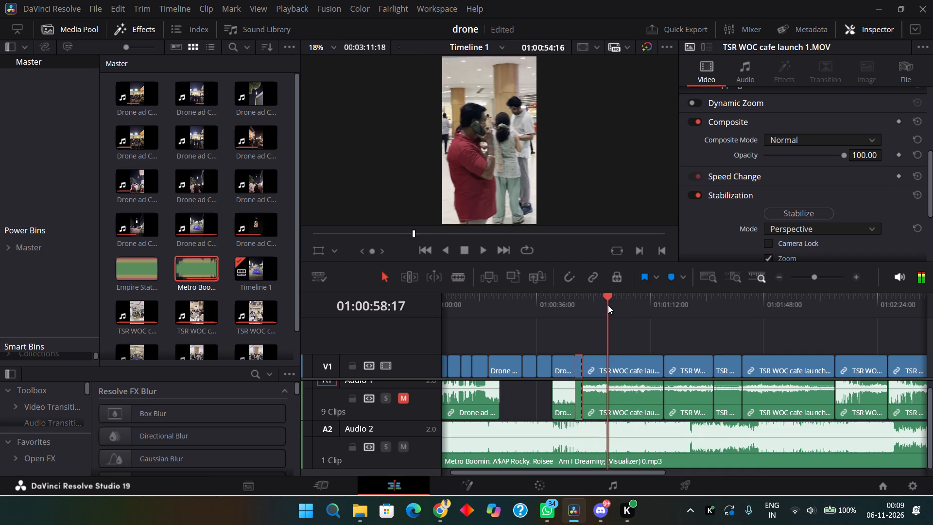
left_click_drag(608, 305, 630, 316)
key("space")
left_click_drag(621, 342, 619, 398)
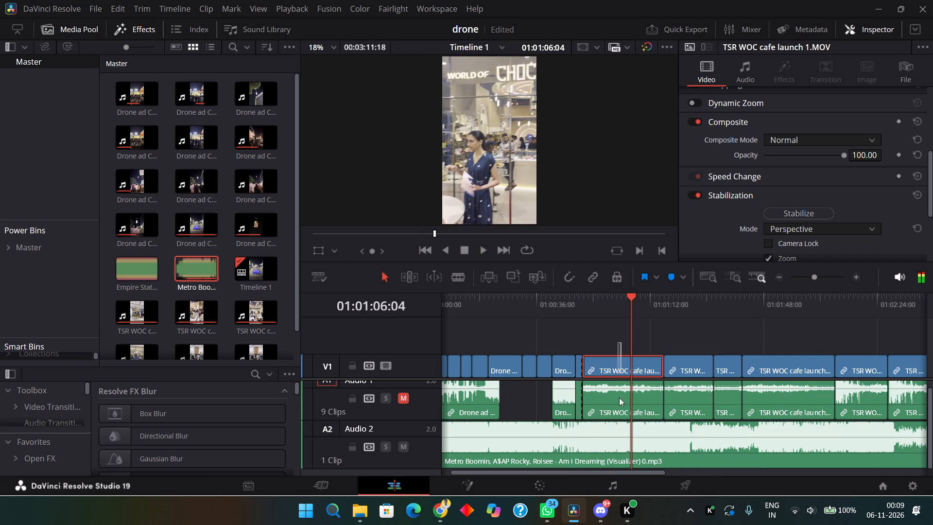
left_click_drag(619, 398, 619, 408)
left_click_drag(625, 303, 616, 305)
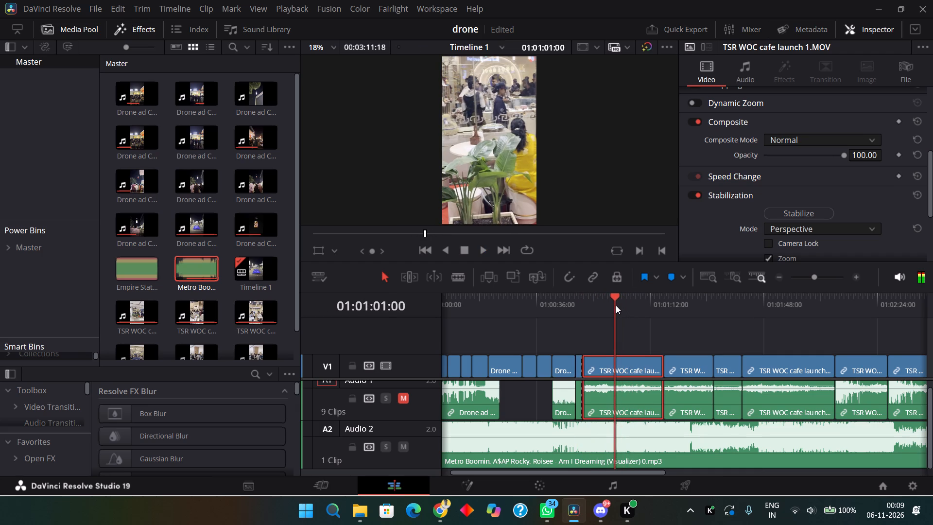
key("3")
Play the second piece of TSR WOC cafe launch 1 against the music and ripple-trim its end at about 01:00:57:22.
key("space")
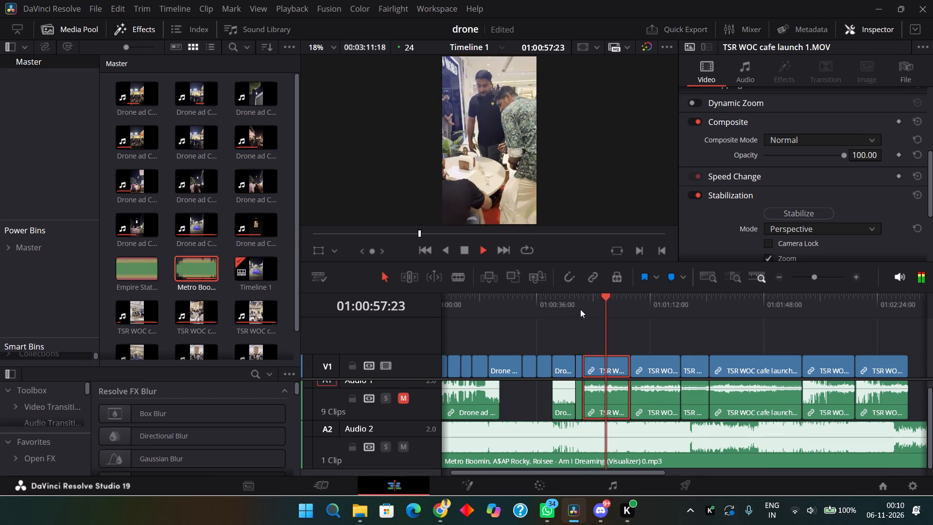
key("space")
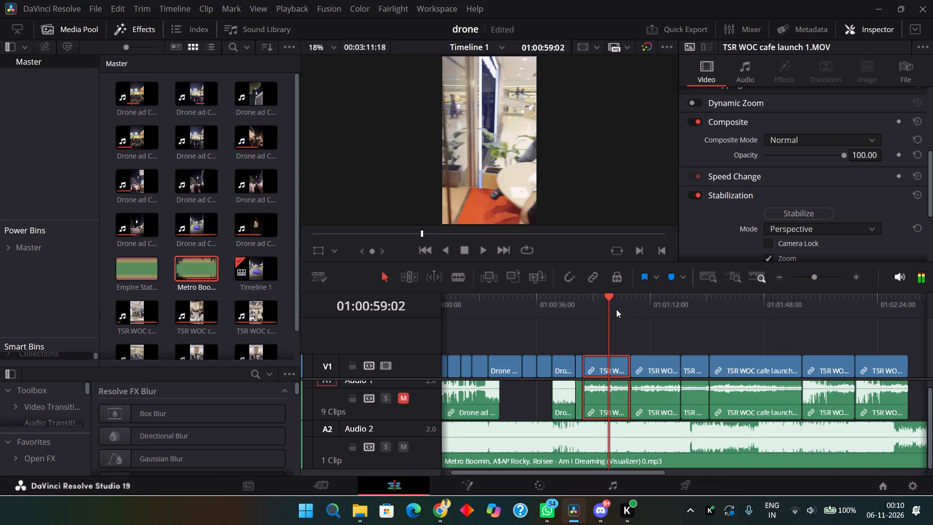
left_click_drag(612, 305, 629, 311)
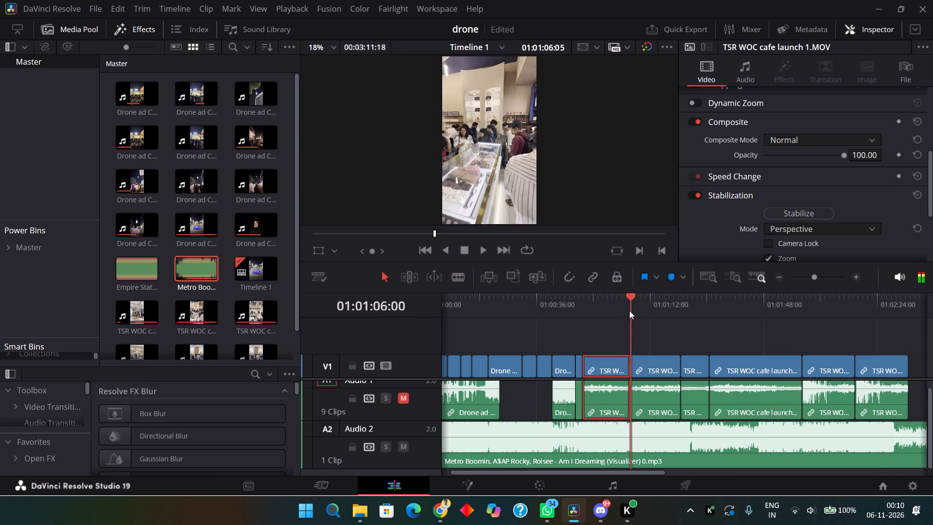
left_click_drag(629, 311, 606, 315)
type("4")
Skim through TSR WOC cafe launch 2 into the following cafe clip to examine the upcoming footage.
key("space")
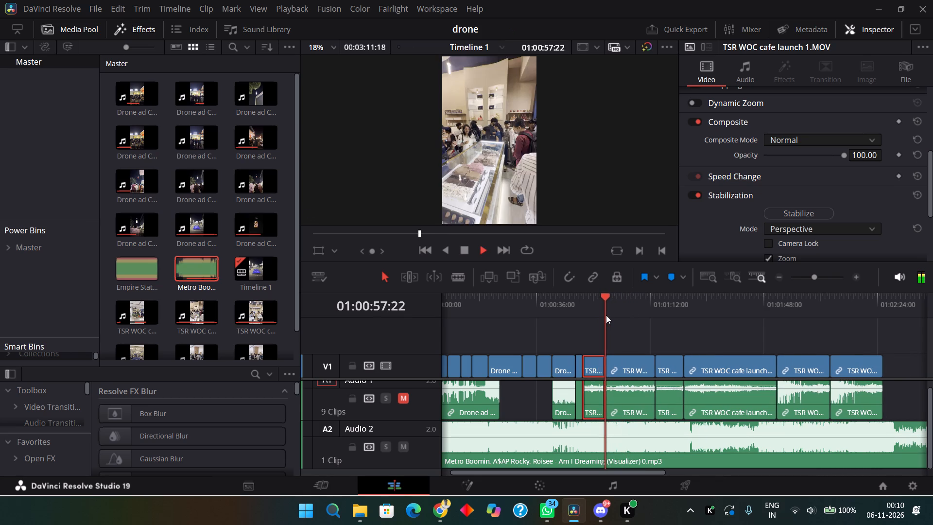
left_click_drag(613, 302, 630, 306)
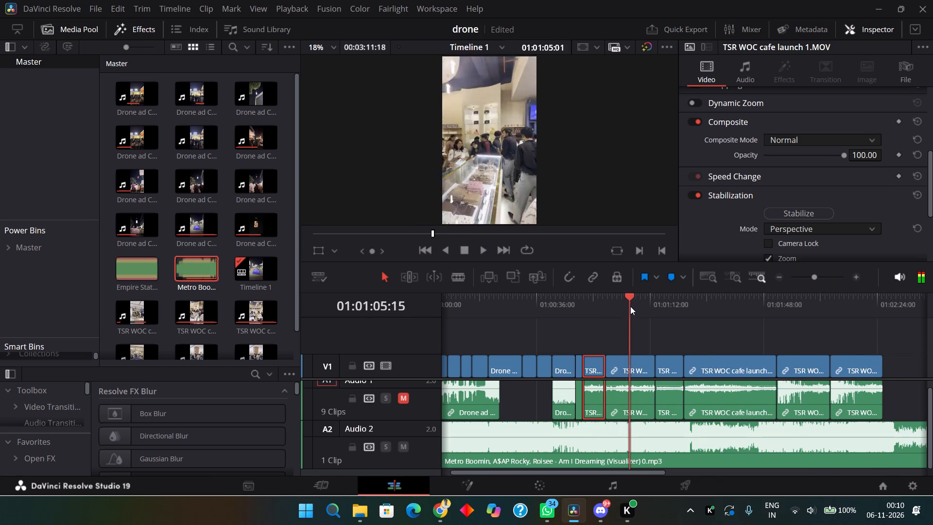
left_click_drag(630, 306, 641, 307)
key("space")
key("space")
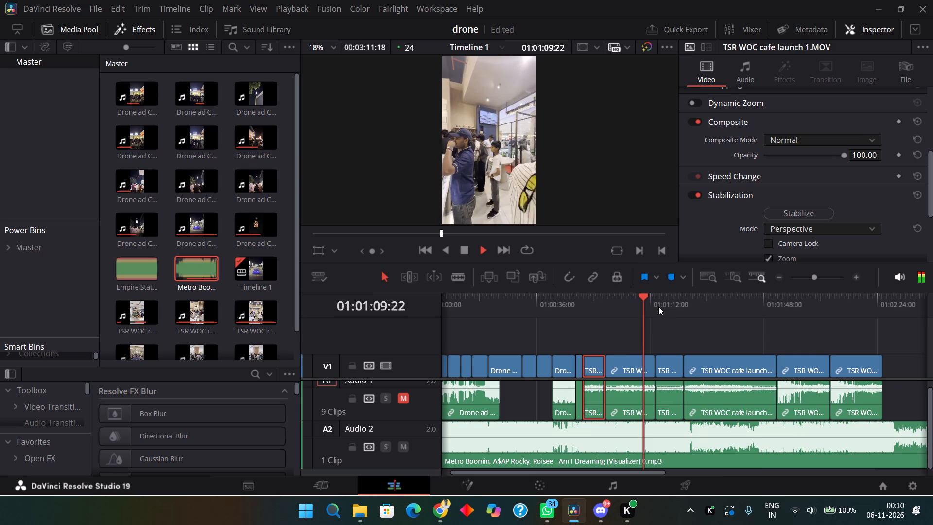
left_click(661, 307)
left_click(667, 311)
left_click(679, 314)
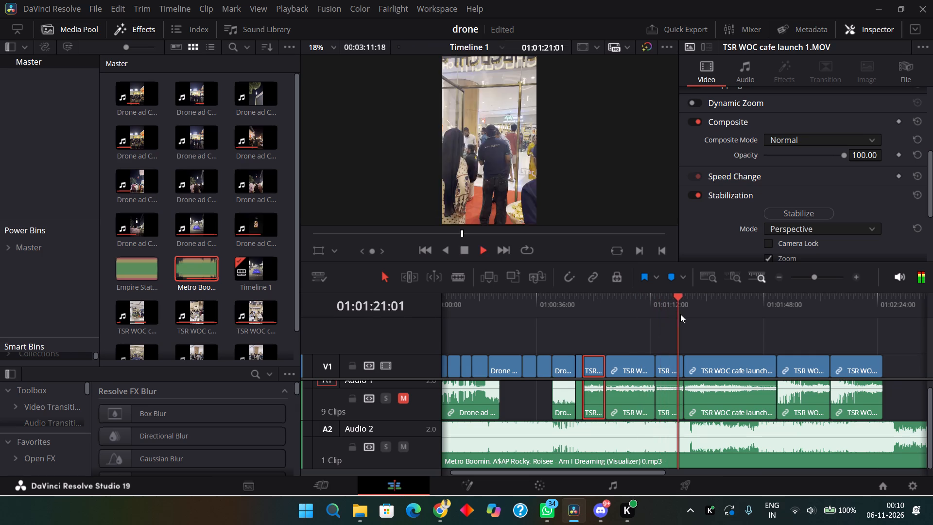
Ripple-trim the end of TSR WOC cafe launch 2 at 01:01:09:07, replay its opening, and tighten the end to 01:01:01:16.
left_click(625, 313)
key("space")
left_click_drag(629, 341, 641, 410)
left_click_drag(617, 321, 613, 390)
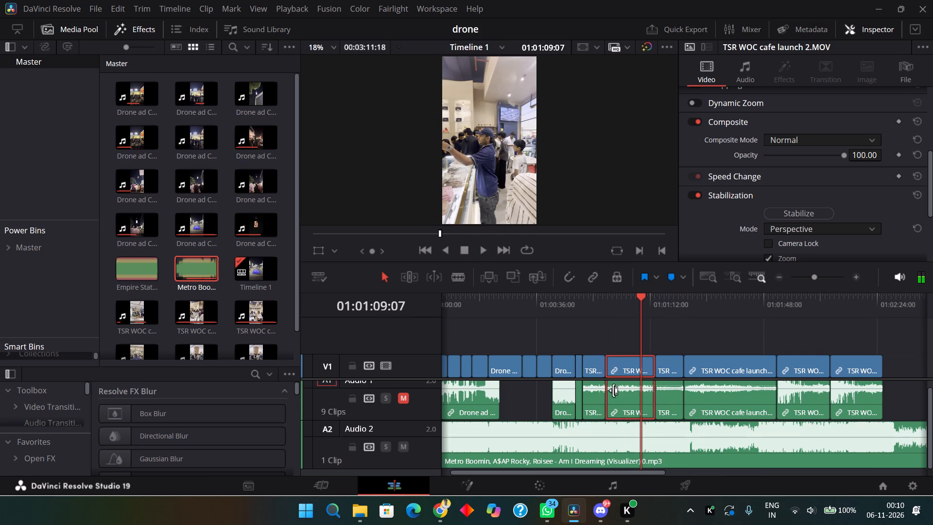
key("4")
left_click(612, 311)
key("space")
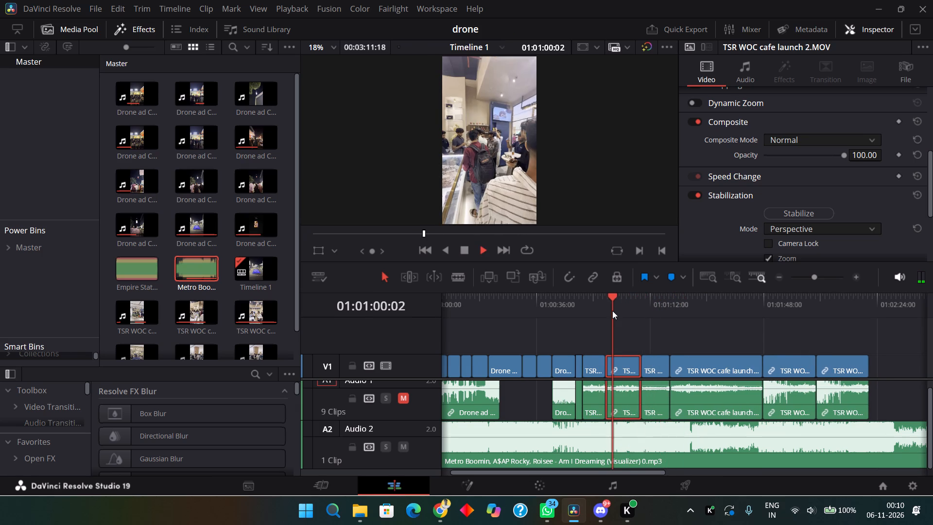
key("space")
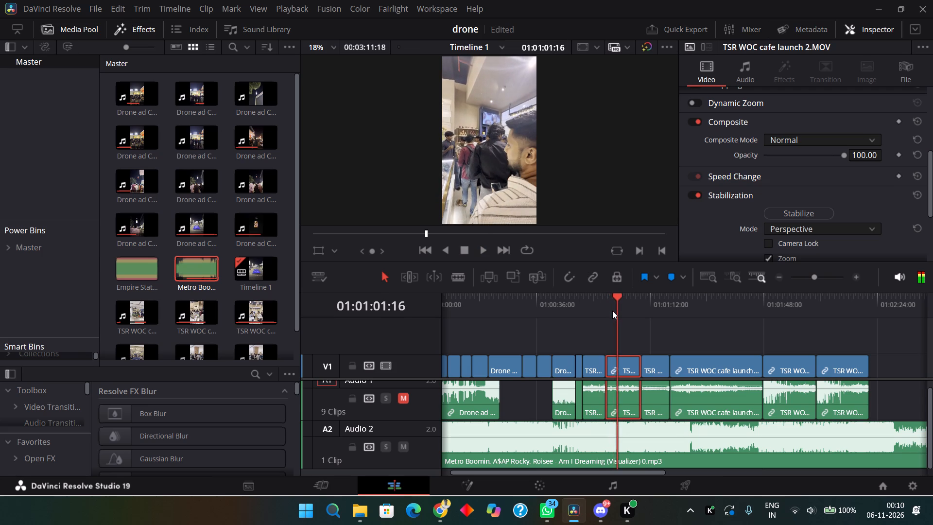
type("4")
Skim and replay TSR WOC cafe launch 3 against the music and ripple-trim its end at 01:01:04:21.
key("space")
left_click_drag(624, 300, 630, 300)
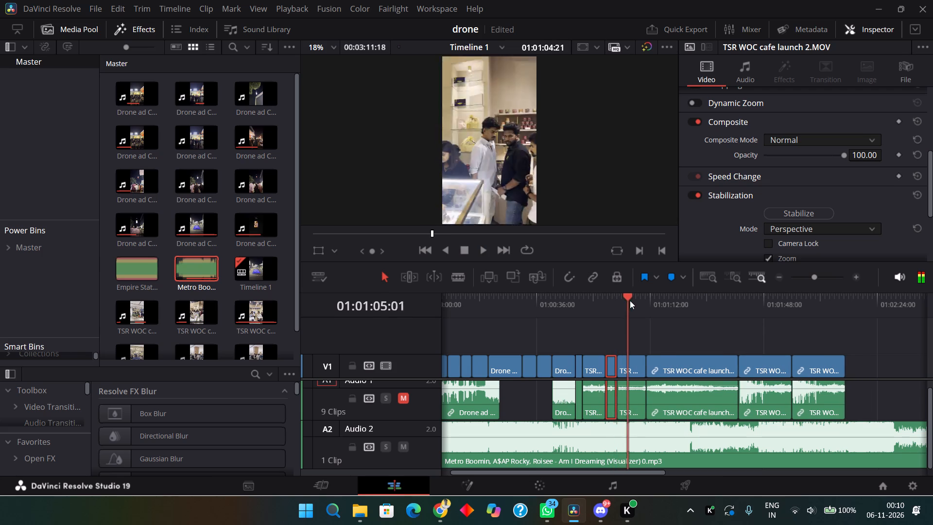
left_click_drag(630, 300, 637, 302)
left_click_drag(632, 305, 630, 311)
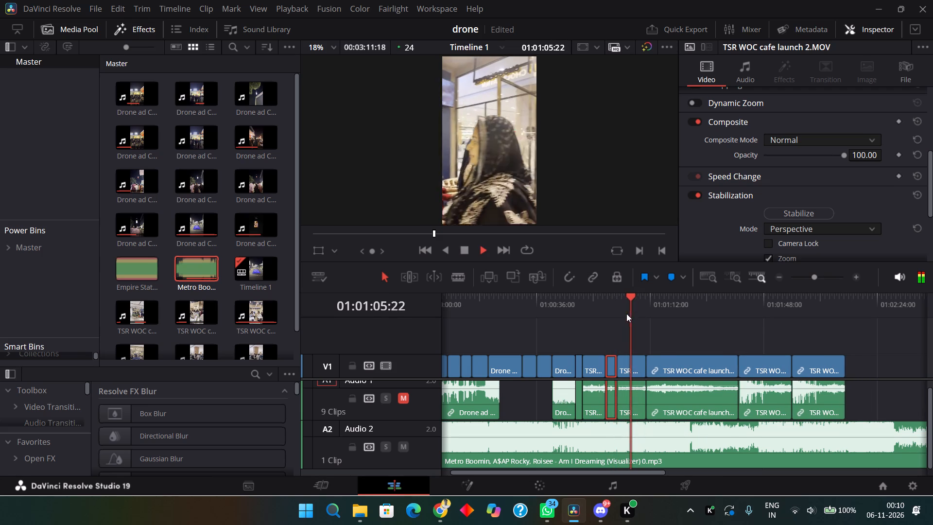
key("space")
key("space")
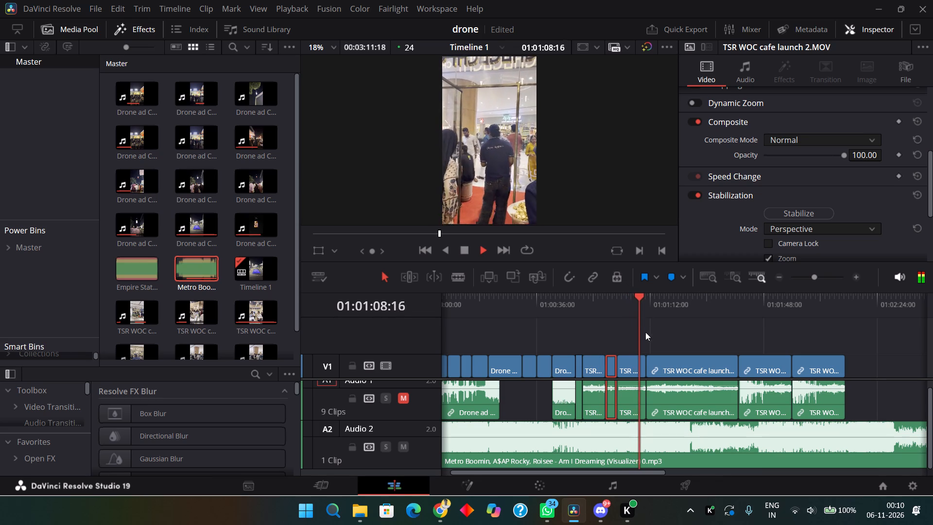
left_click(627, 306)
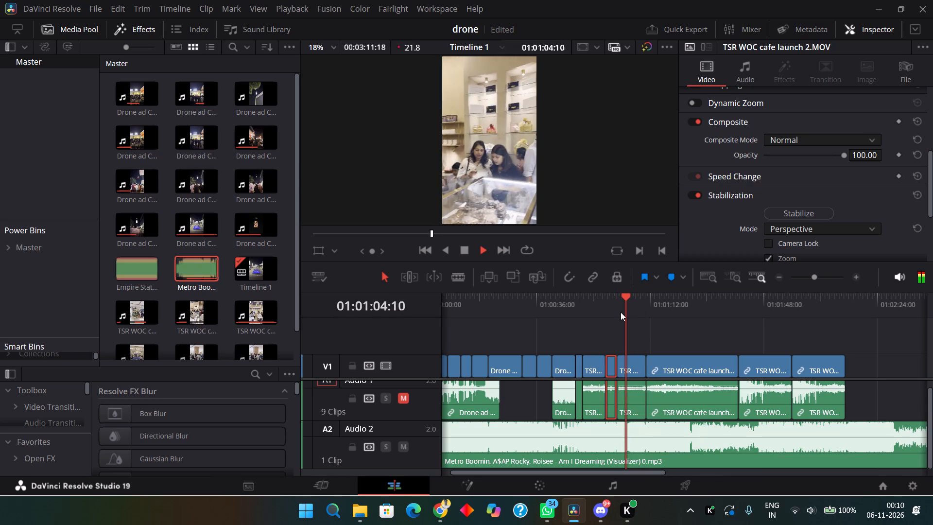
key("space")
left_click_drag(638, 350, 634, 385)
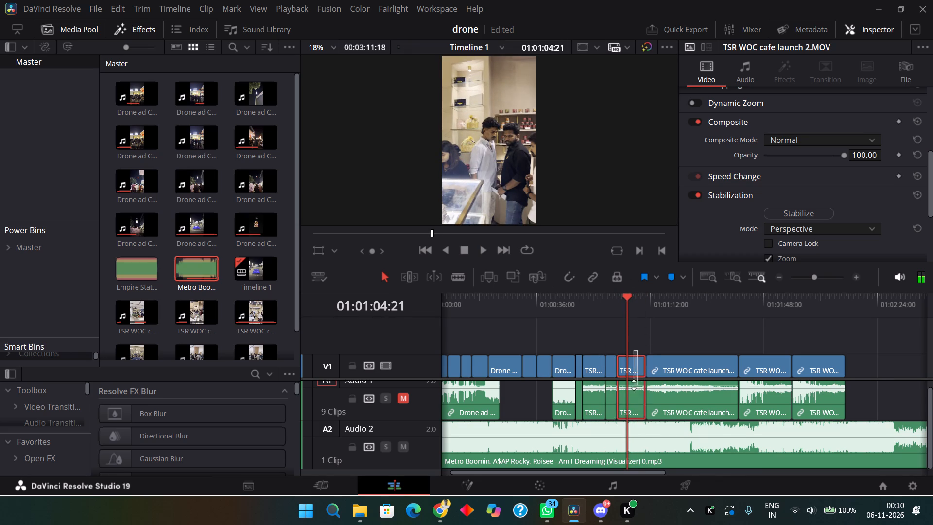
key("4")
Skim TSR WOC cafe launch 4, replay its opening against the music, and split that clip at 01:01:09:16.
key("space")
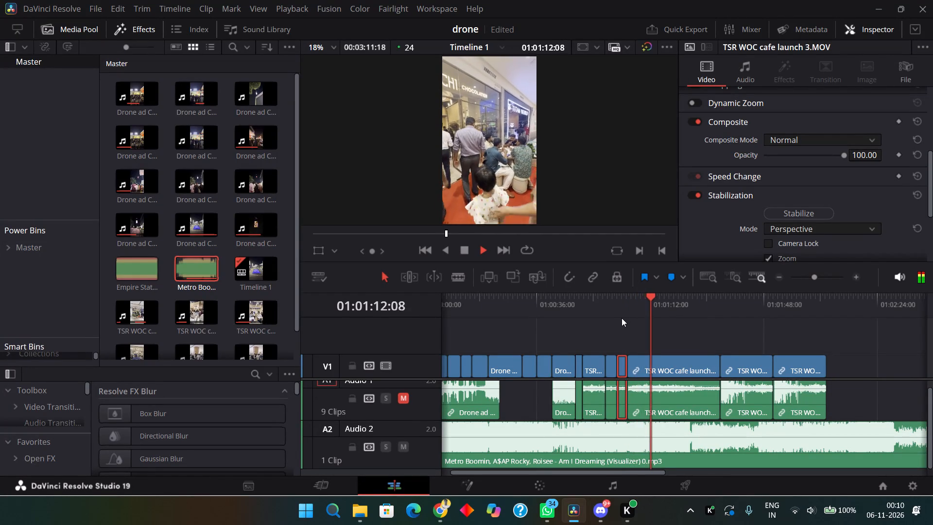
left_click_drag(662, 306, 688, 319)
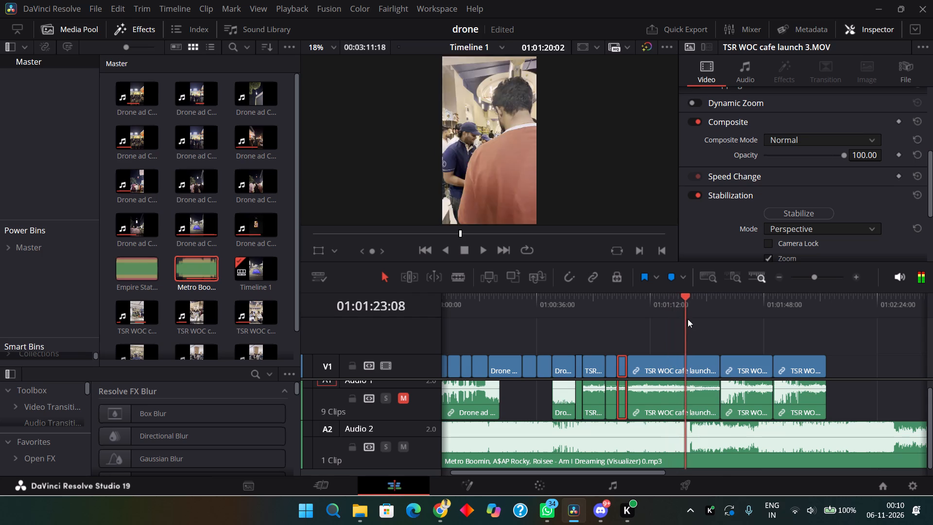
left_click_drag(688, 319, 712, 340)
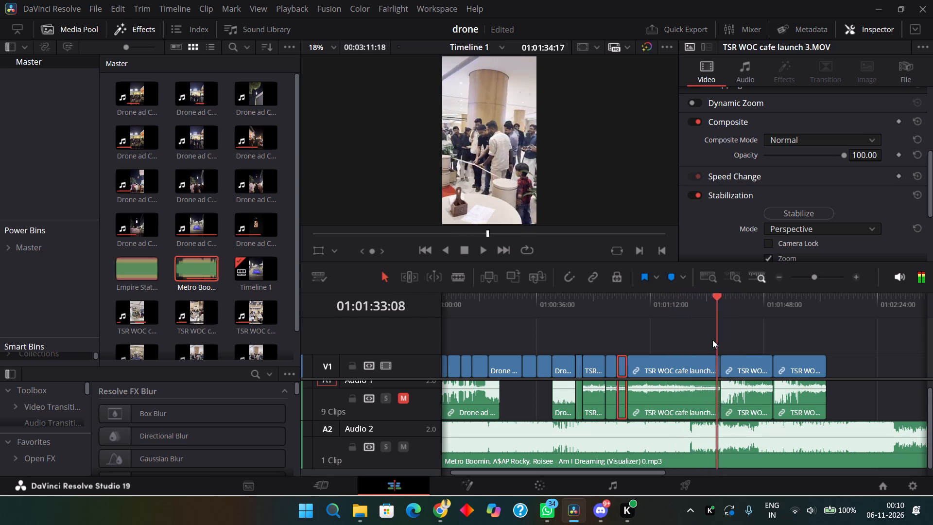
left_click_drag(712, 340, 705, 343)
left_click(632, 315)
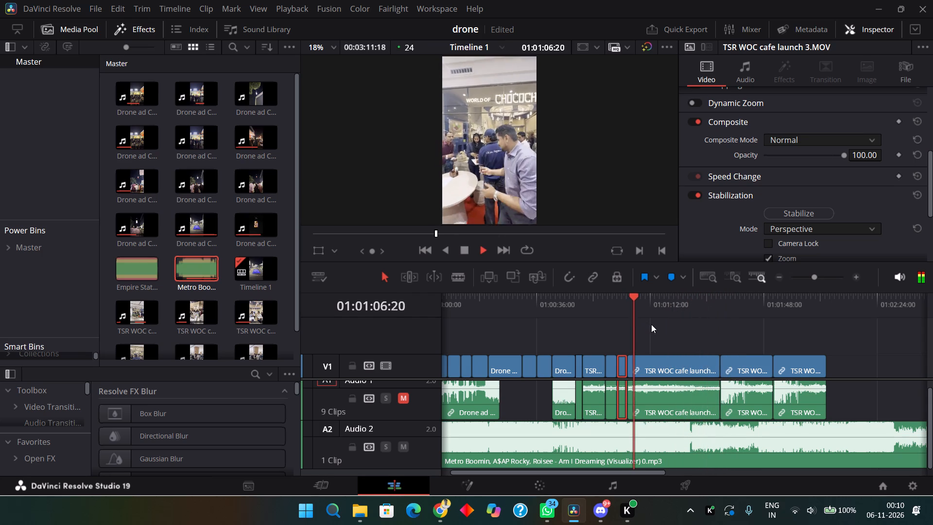
key("space")
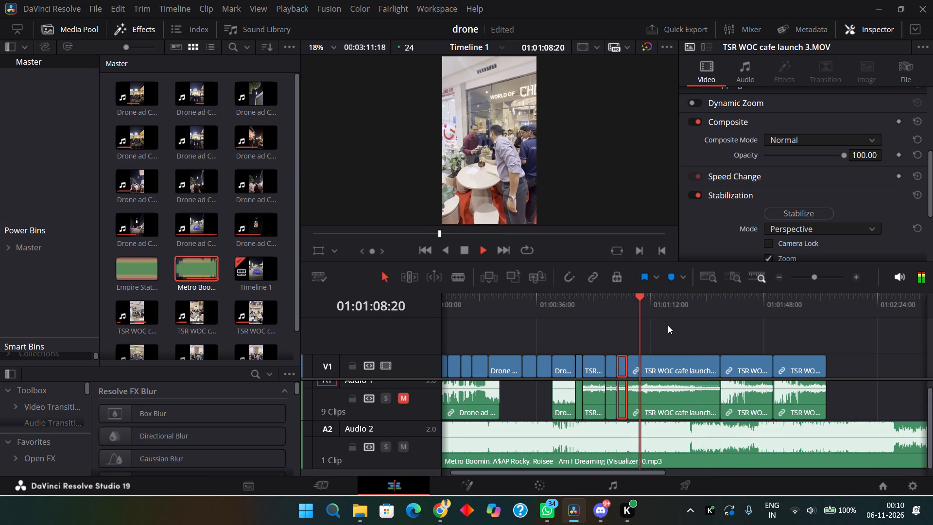
key("space")
key("space")
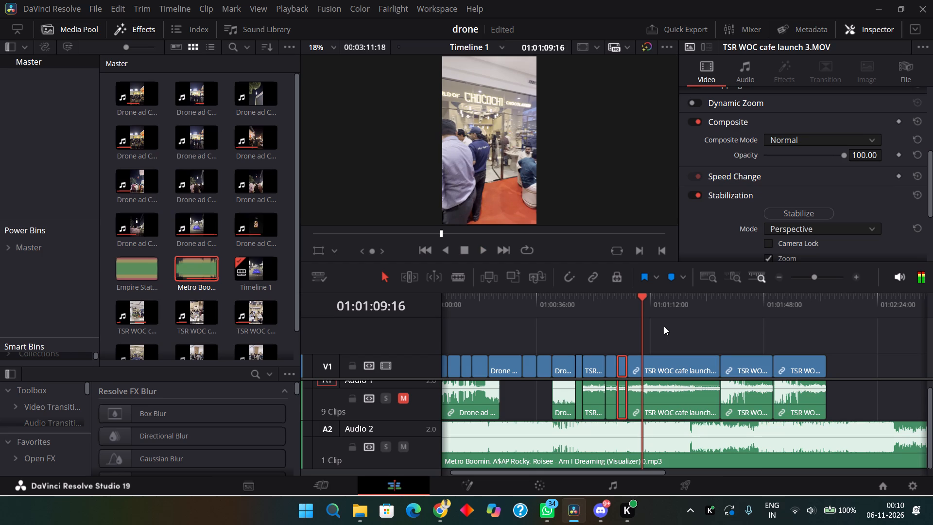
left_click_drag(666, 343, 686, 450)
left_click_drag(697, 327, 683, 402)
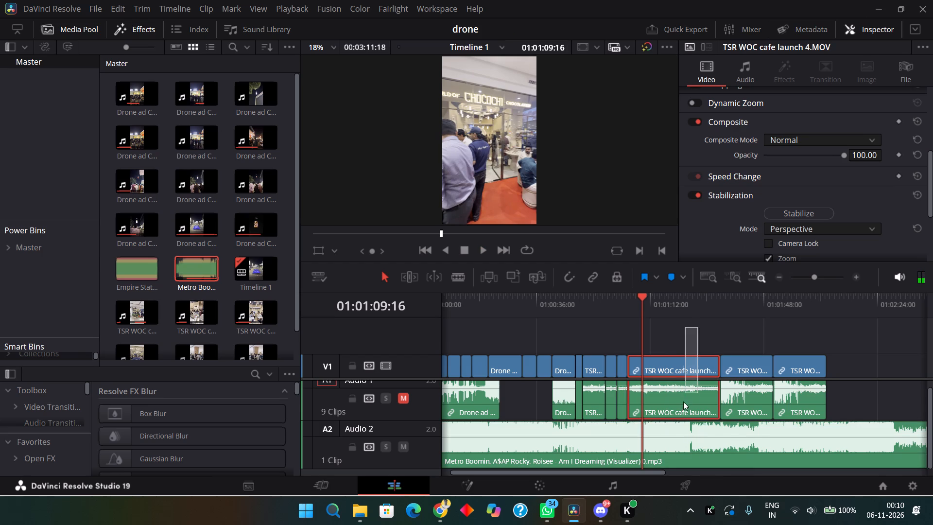
left_click_drag(683, 402, 683, 406)
key("ctrl+b")
Skim the second piece of TSR WOC cafe launch 4 and ripple-trim its start at 01:01:15:15.
key("space")
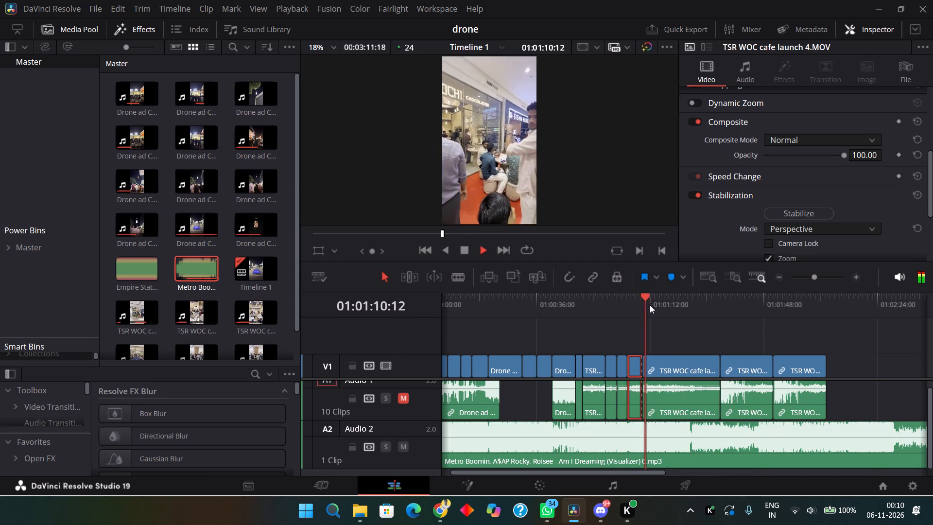
left_click_drag(658, 308, 666, 312)
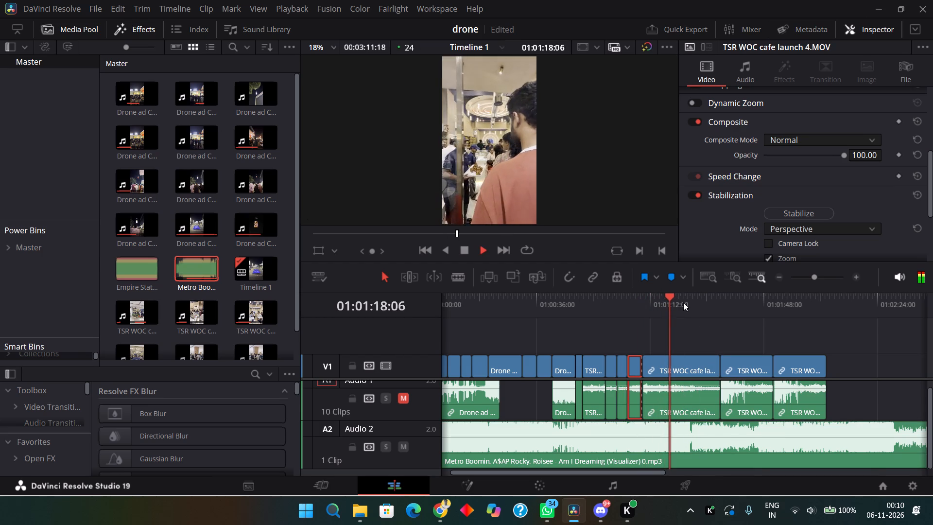
key("space")
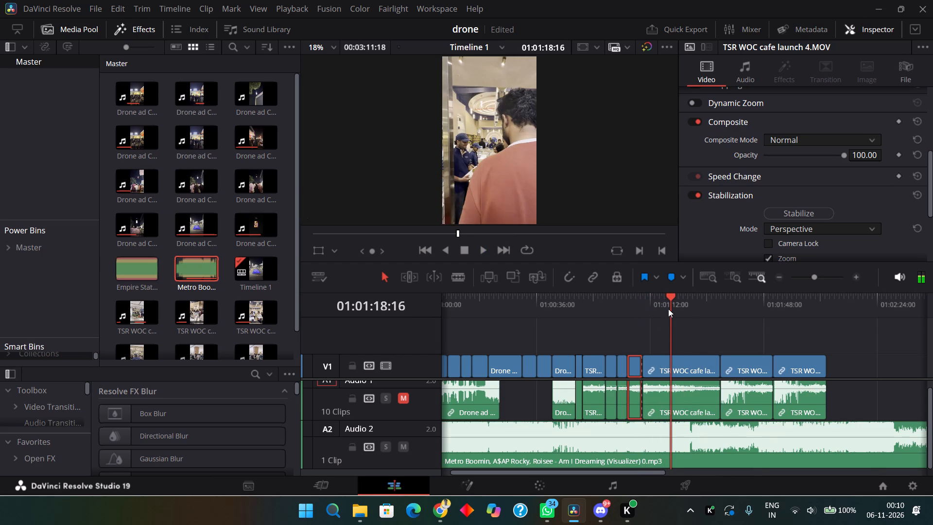
left_click_drag(670, 309, 662, 313)
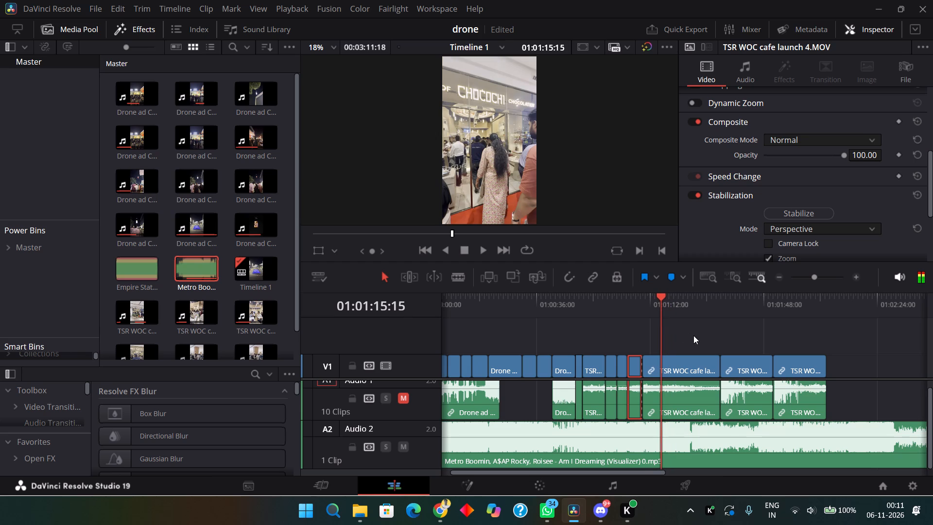
left_click_drag(693, 340, 685, 401)
key("3")
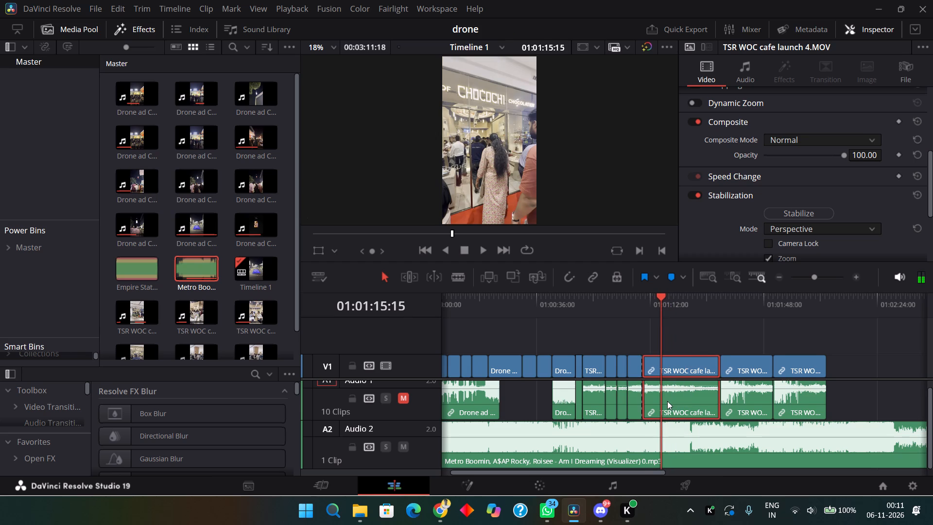
Play the second piece of TSR WOC cafe launch 4 against the music and split it at about 01:01:15.
key("space")
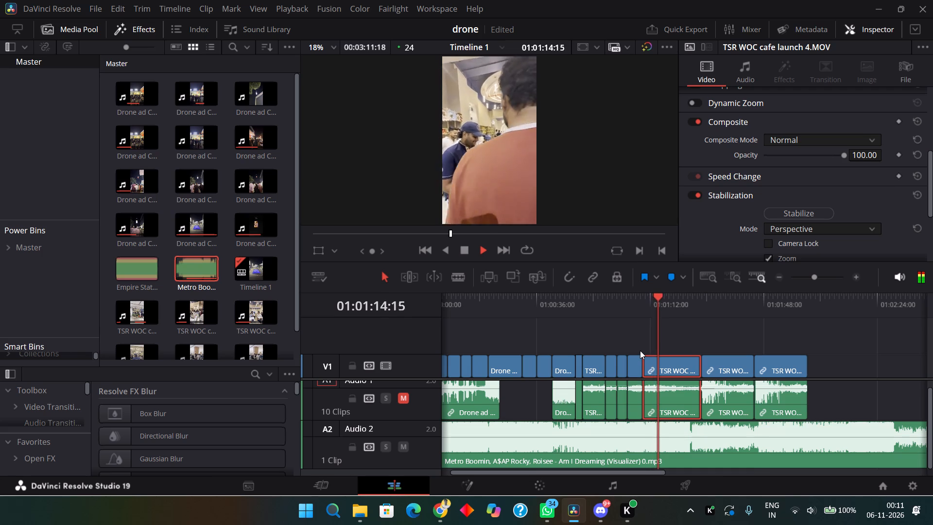
key("space")
key("ctrl+b")
Skim the clips ahead, then play the third piece of TSR WOC cafe launch 4 and ripple-trim its start at about 01:01:23.
key("space")
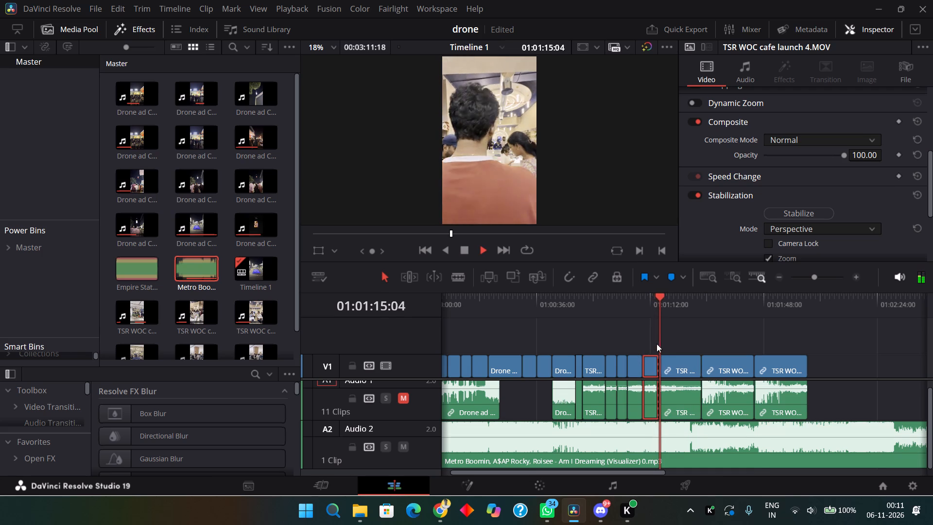
left_click_drag(677, 302, 706, 314)
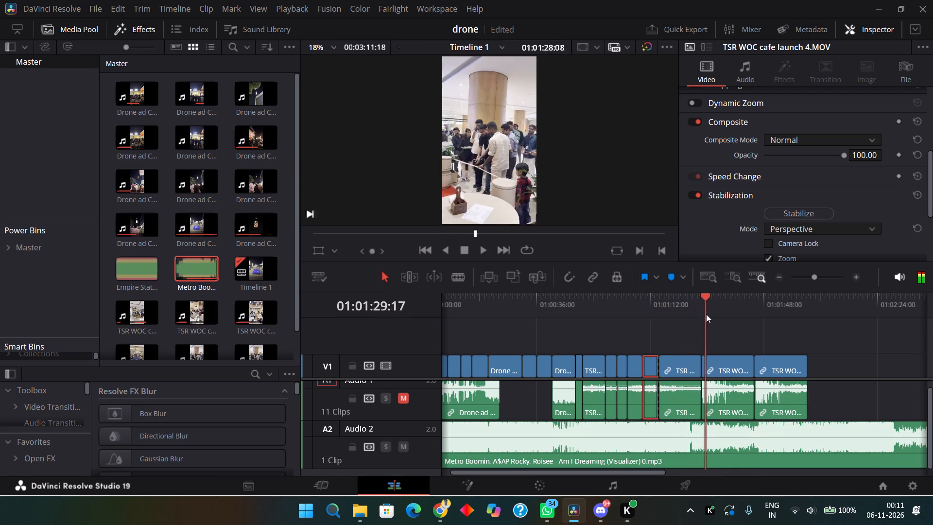
left_click_drag(706, 314, 776, 329)
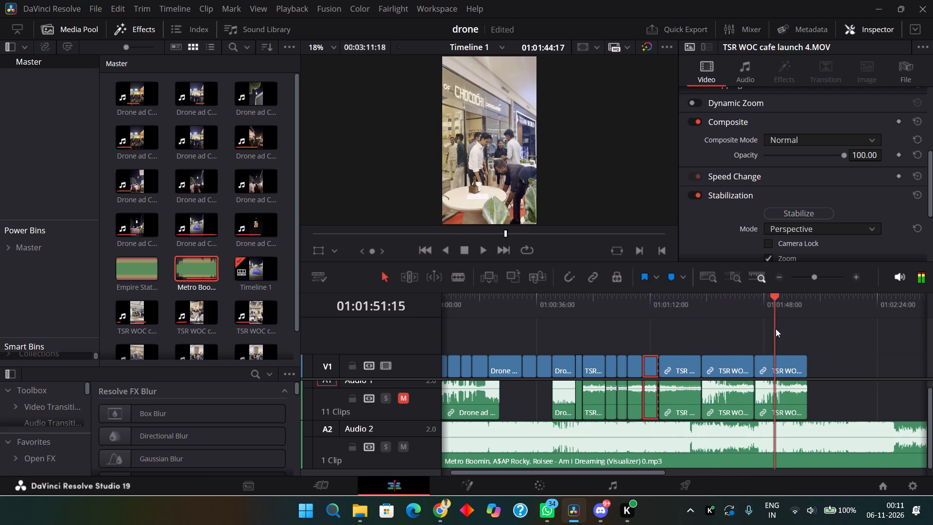
left_click_drag(776, 329, 784, 338)
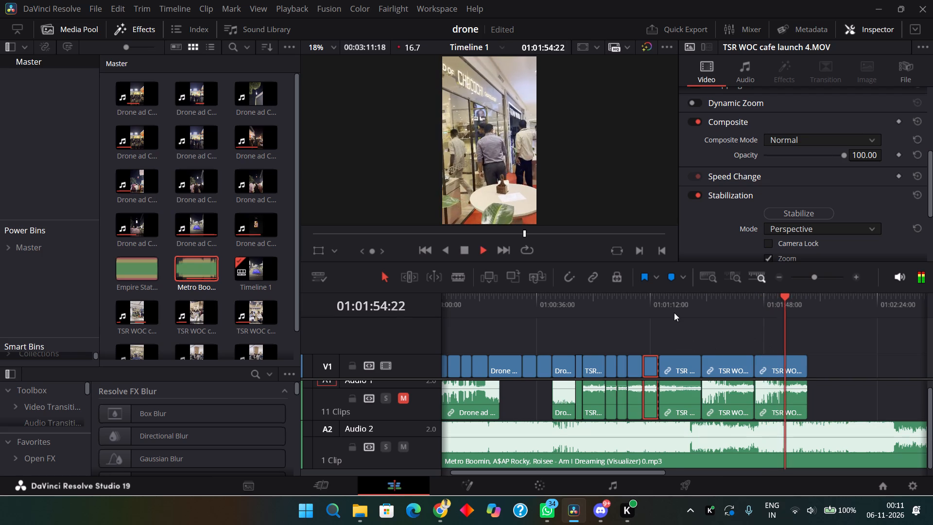
left_click(674, 313)
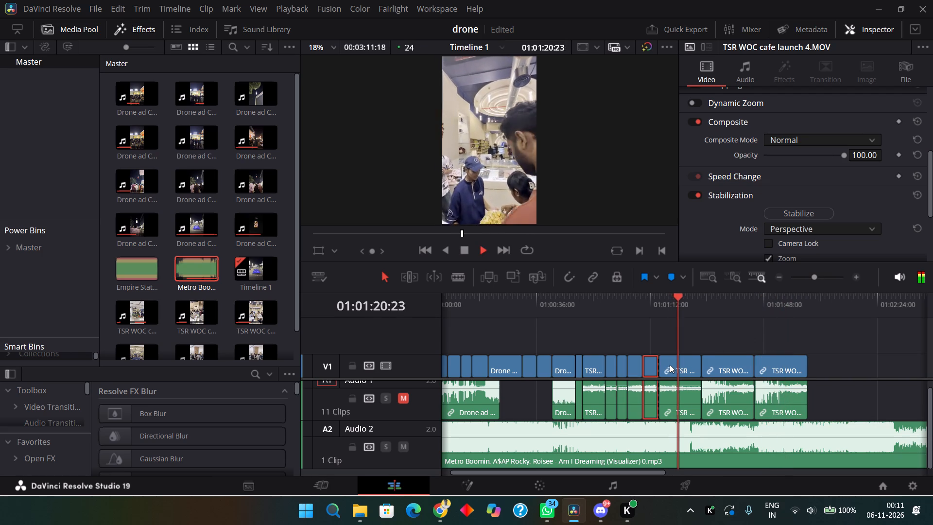
key("space")
left_click_drag(671, 332, 683, 381)
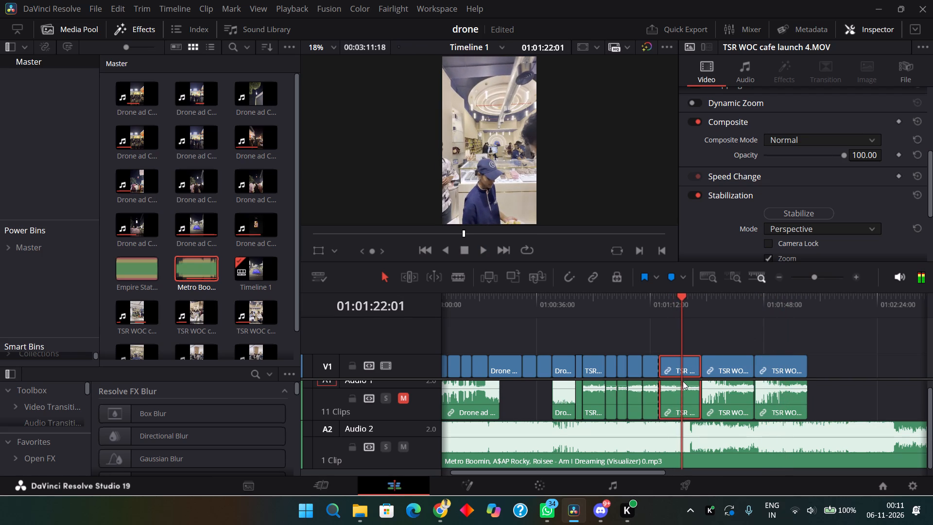
key("space")
key("space")
key("space")
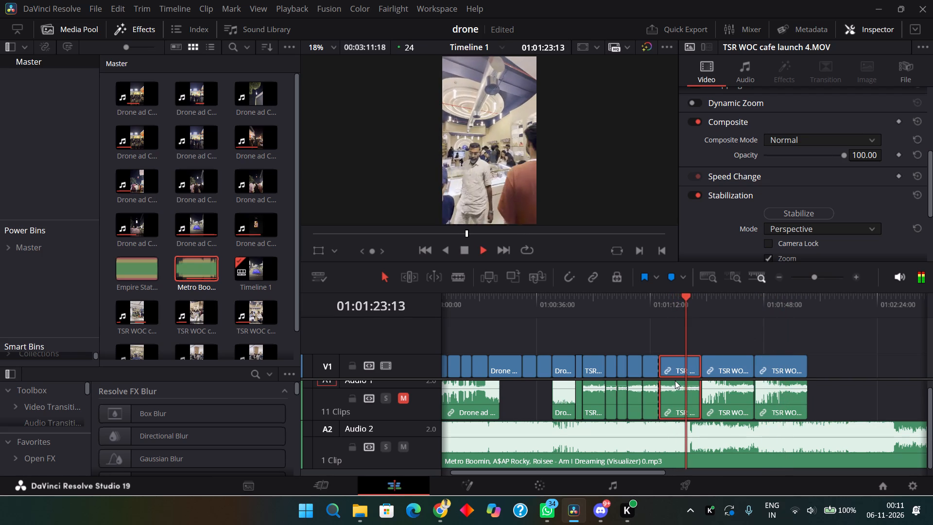
key("space")
type("3")
key("space")
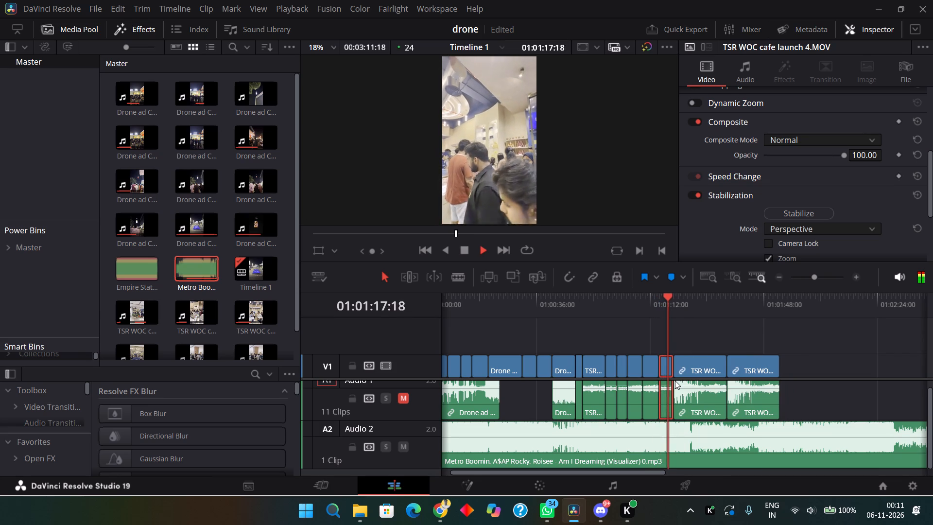
Ripple-trim the end of the third piece of TSR WOC cafe launch 4 at 01:01:16:19 and resume playback.
key("space")
left_click(663, 322)
left_click(663, 311)
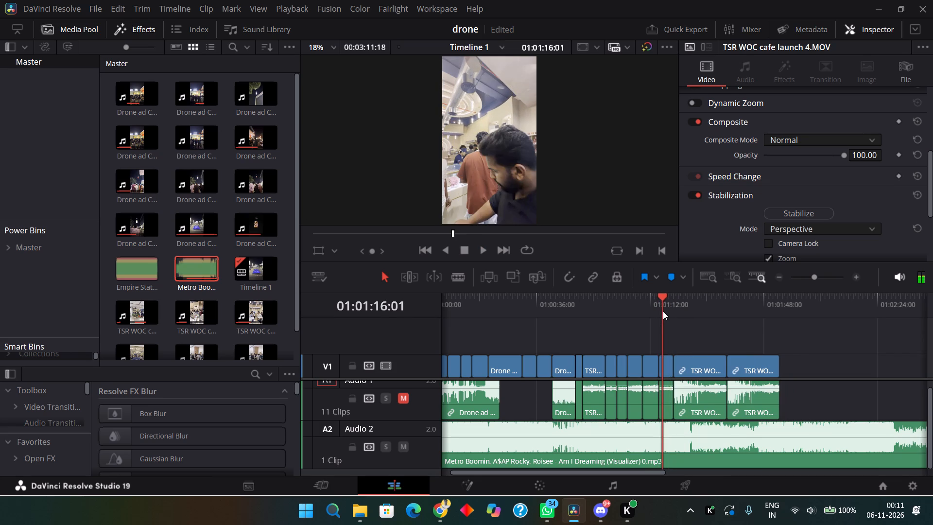
scroll(682, 345, "up", 7, "alt")
left_click(690, 294)
left_click_drag(695, 343, 697, 345)
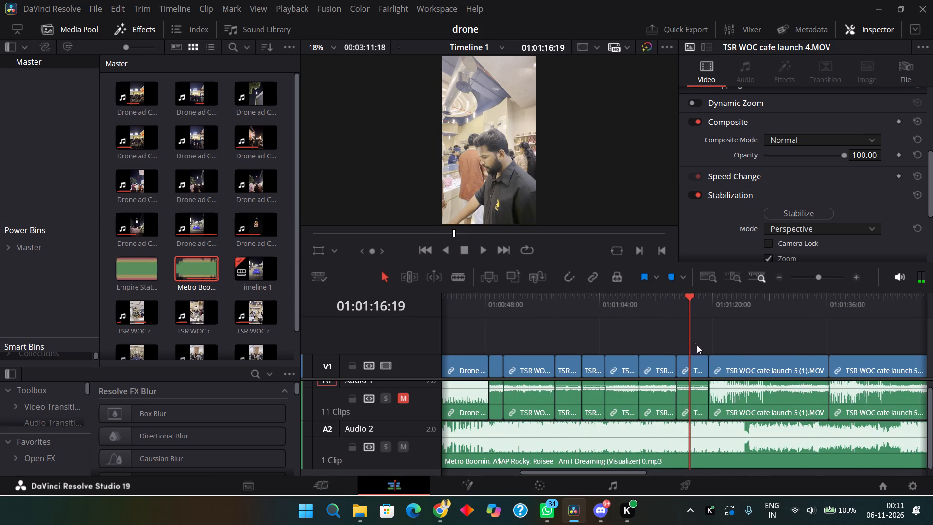
left_click_drag(697, 345, 702, 383)
key("4")
key("space")
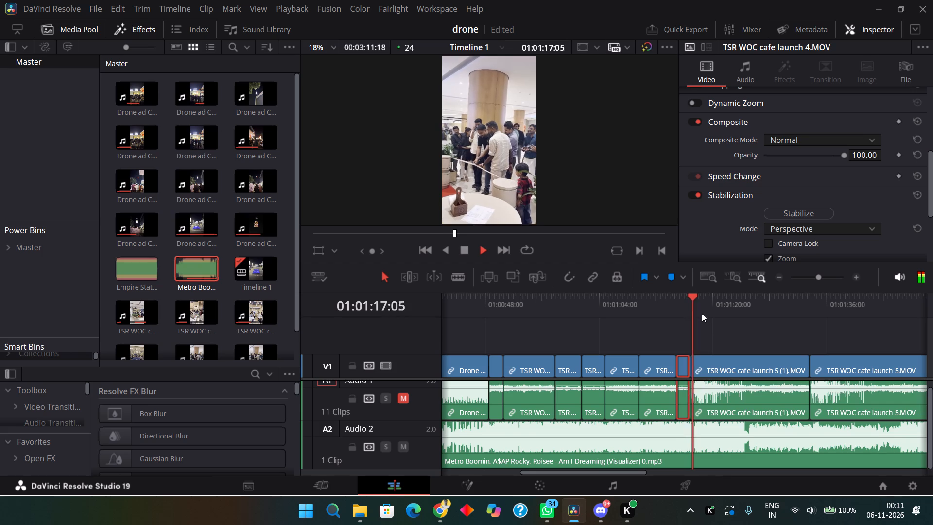
Skim TSR WOC cafe launch 5 (1), replay its opening against the music, and ripple-trim that clip's start at 01:01:18:22.
left_click_drag(701, 303, 728, 338)
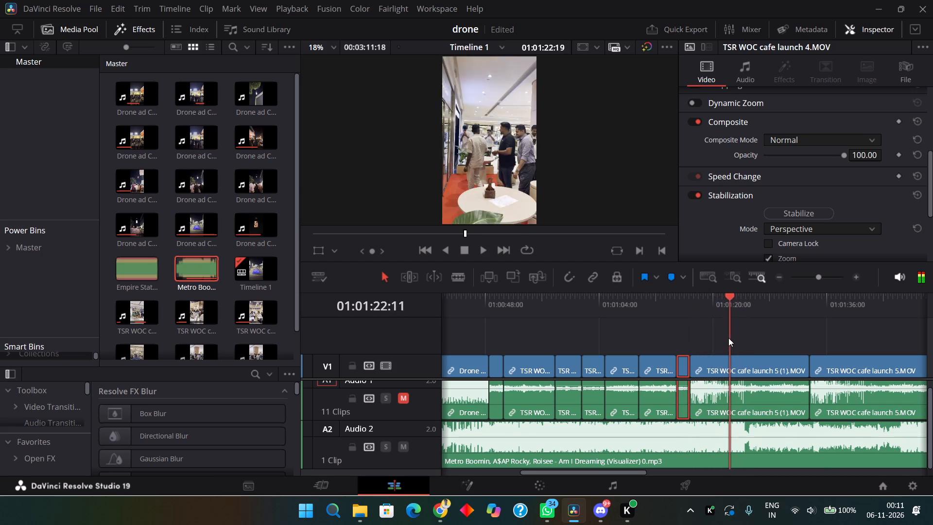
left_click_drag(728, 338, 713, 347)
key("space")
key("space")
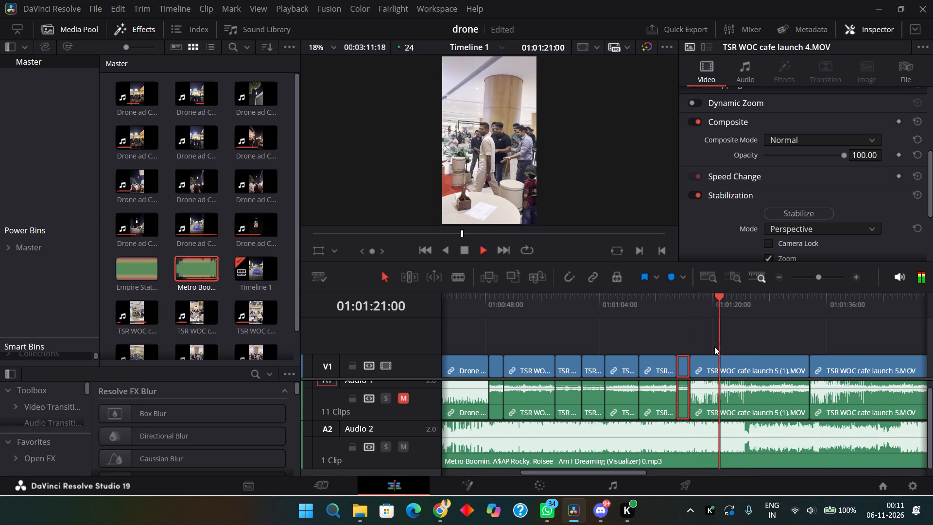
left_click(690, 303)
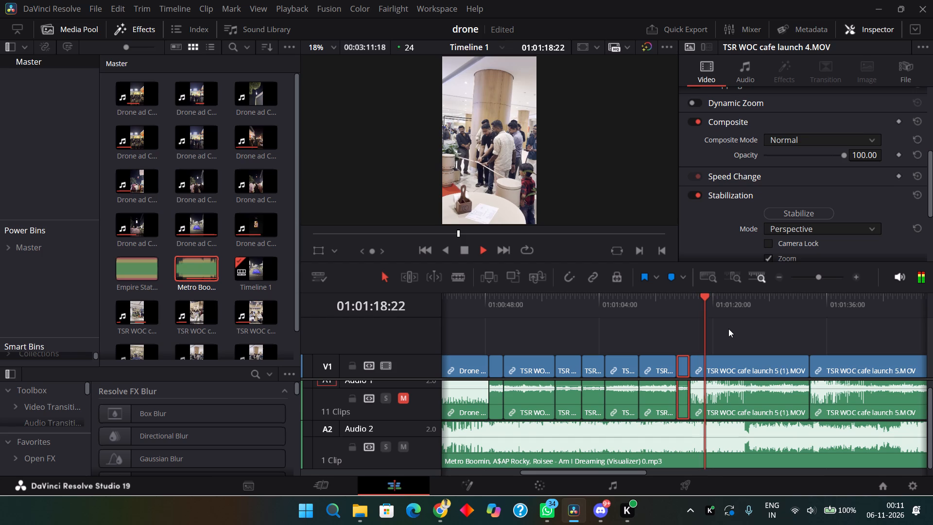
key("space")
key("Left")
key("Left")
key("Left")
key("Left")
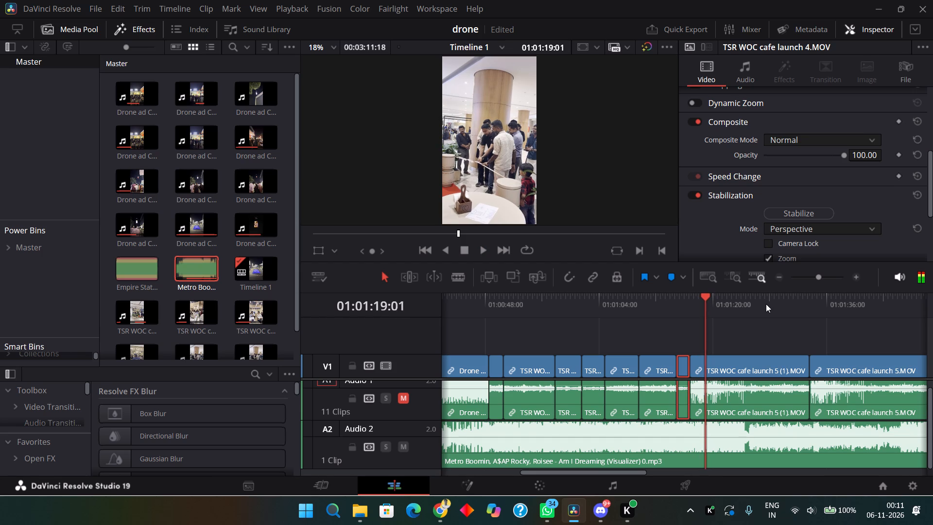
key("Left")
key("Left")
left_click_drag(755, 355, 755, 362)
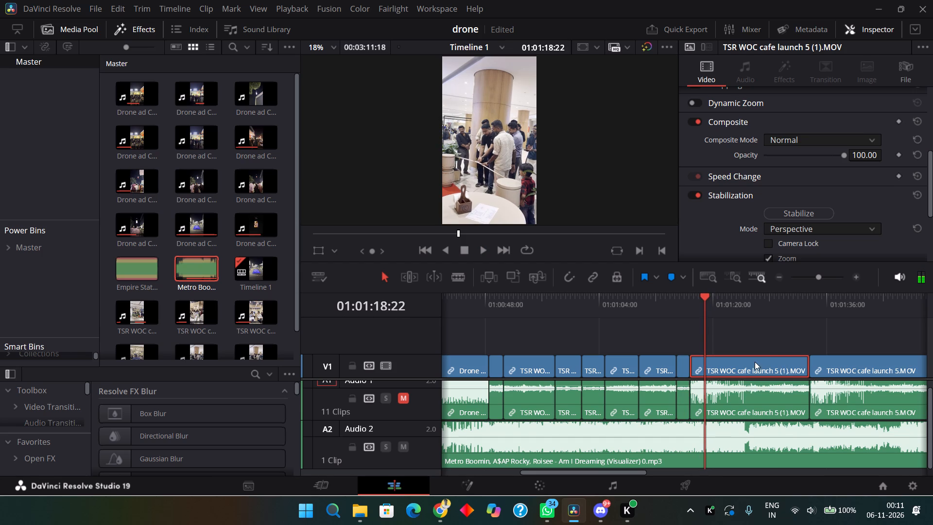
left_click_drag(755, 362, 755, 364)
left_click_drag(769, 314, 770, 372)
left_click_drag(708, 299, 706, 310)
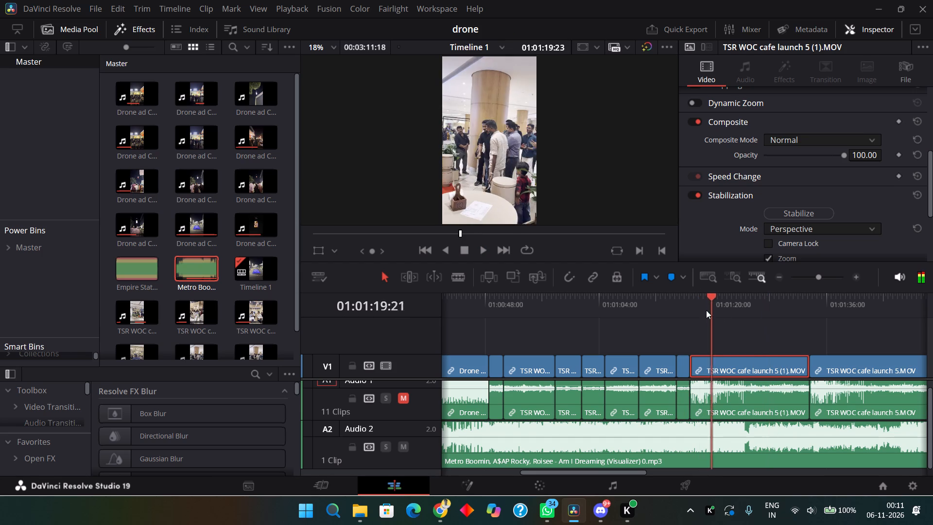
left_click_drag(706, 310, 706, 315)
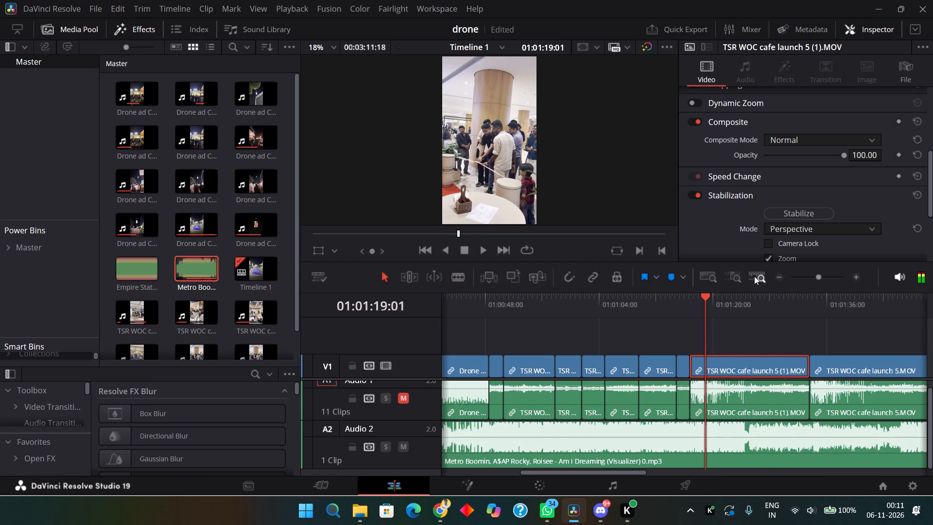
key("Left")
key("Left")
key("Left")
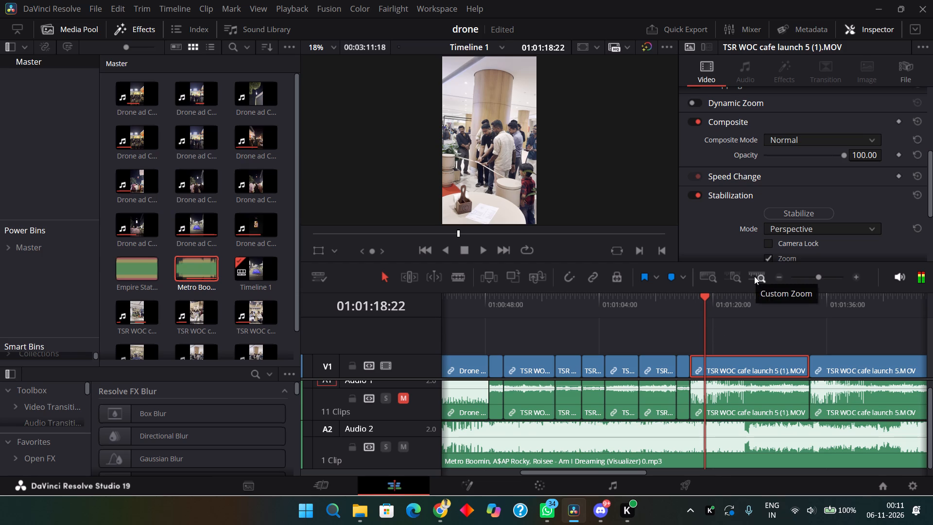
left_click_drag(756, 325, 742, 402)
key("3")
key("space")
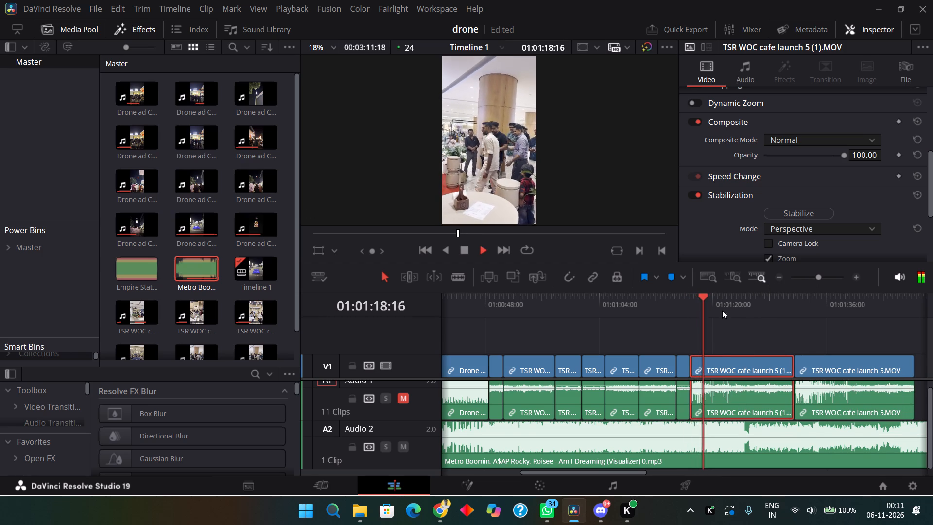
Skim the remaining footage through the last clip and delete TSR WOC cafe launch 5 from the timeline.
left_click_drag(717, 305, 765, 303)
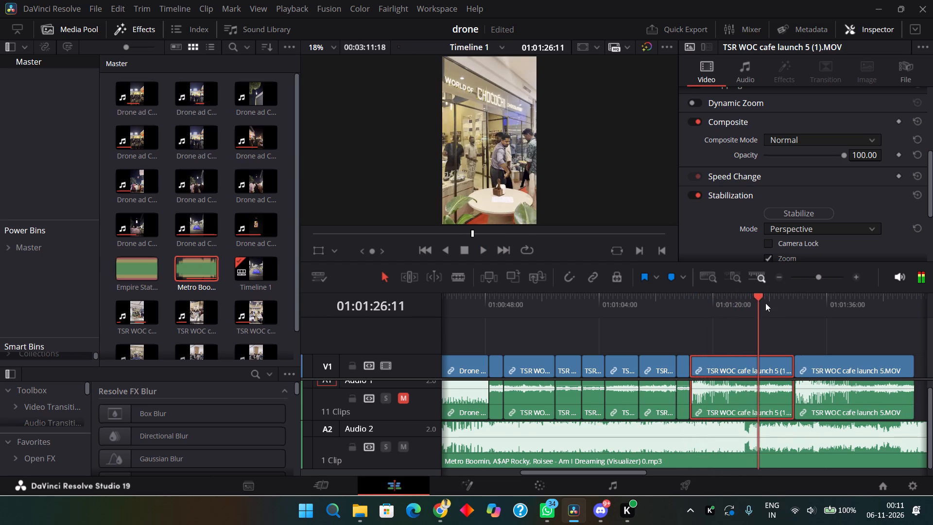
left_click_drag(765, 303, 804, 312)
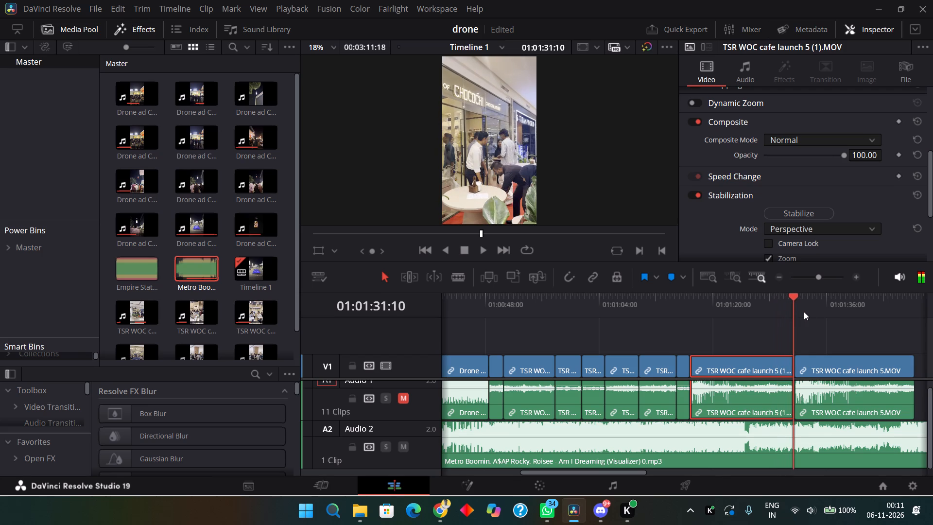
left_click_drag(804, 312, 877, 314)
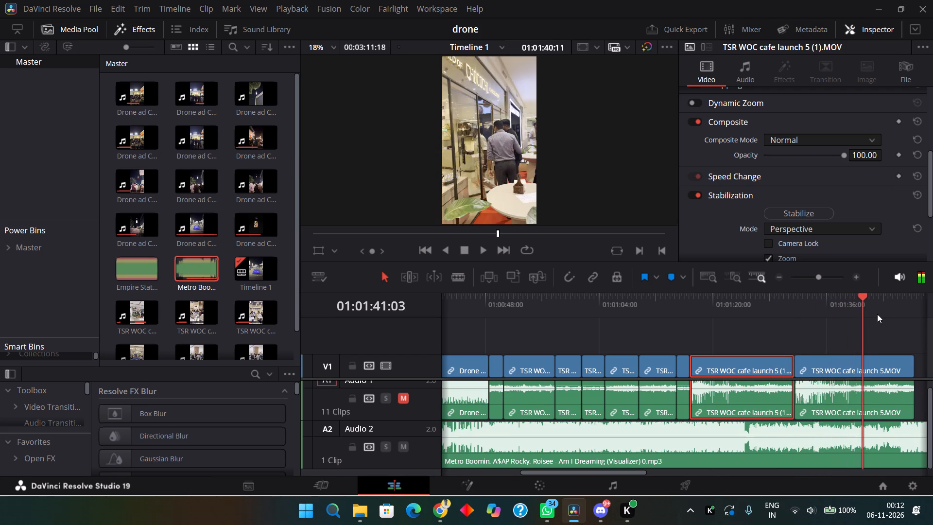
left_click_drag(877, 314, 903, 319)
key("space")
left_click_drag(844, 336, 840, 396)
key("Delete")
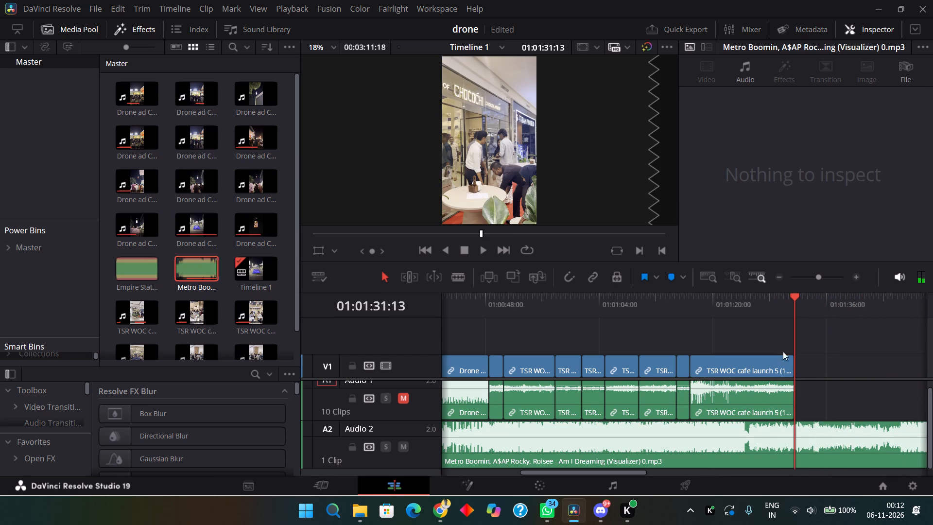
Ripple-trim the end of TSR WOC cafe launch 5 (1) at 01:01:22:06.
left_click_drag(705, 318, 717, 312)
left_click_drag(706, 311, 729, 302)
left_click_drag(795, 348, 766, 397)
key("4")
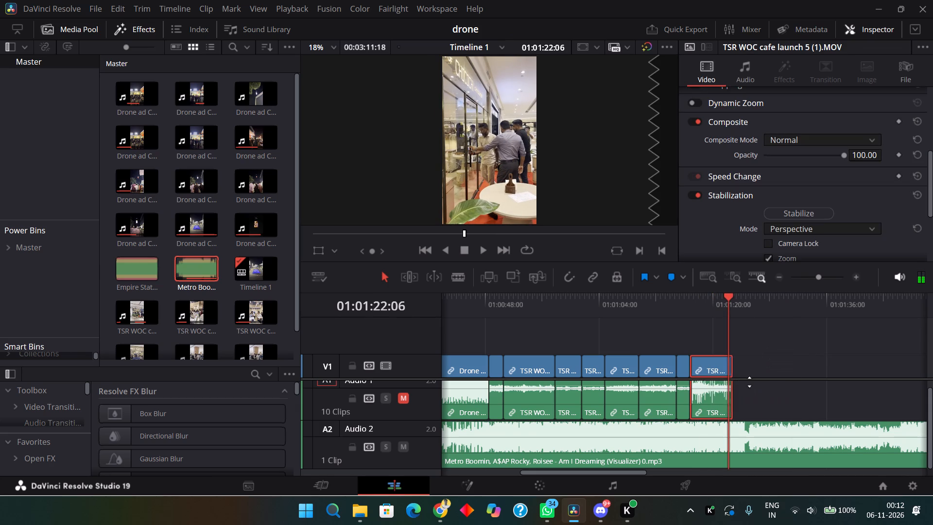
Swap TSR WOC cafe launch 5 (1) toward earlier positions until it directly follows Drone ad Chocochi 15, ahead of all other cafe clips.
key("ctrl+shift+comma")
key("ctrl+shift+comma")
key("ctrl+shift+comma")
key("ctrl+shift+comma")
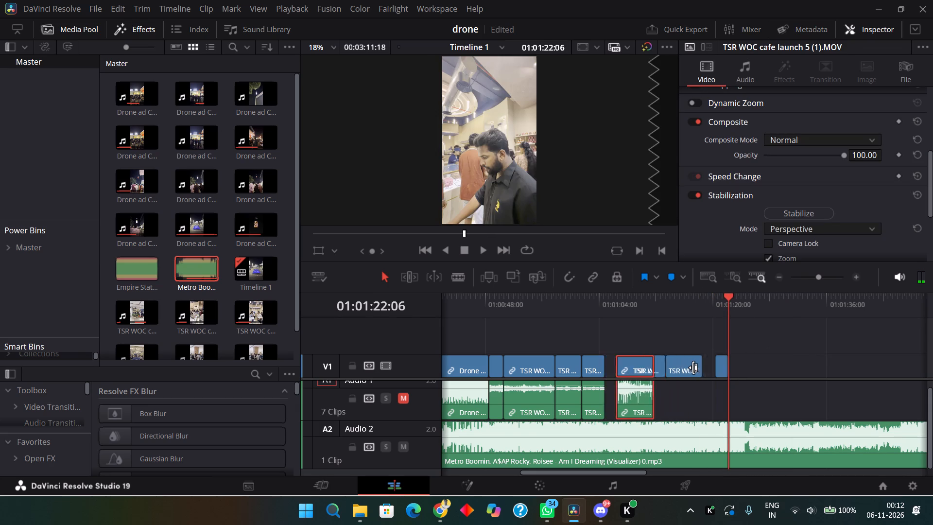
key("ctrl+shift+comma")
left_click(537, 304)
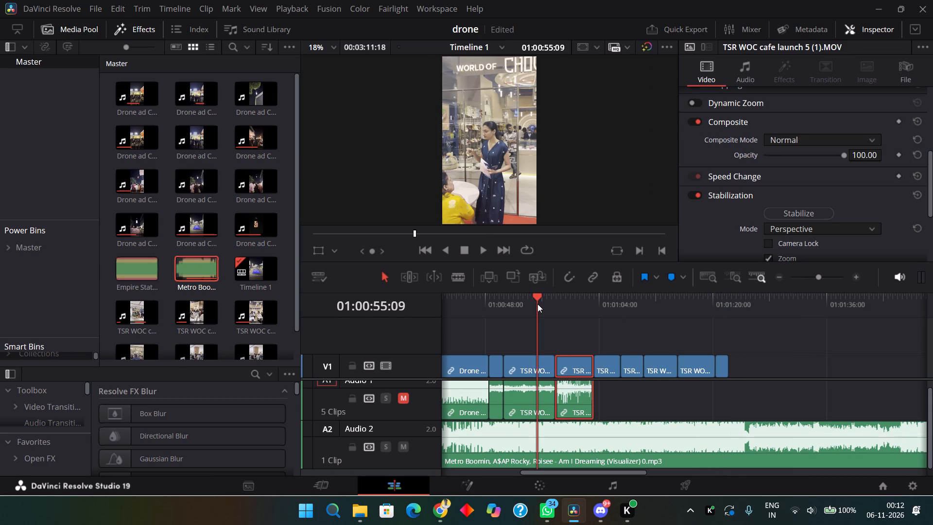
key("ctrl+shift+period")
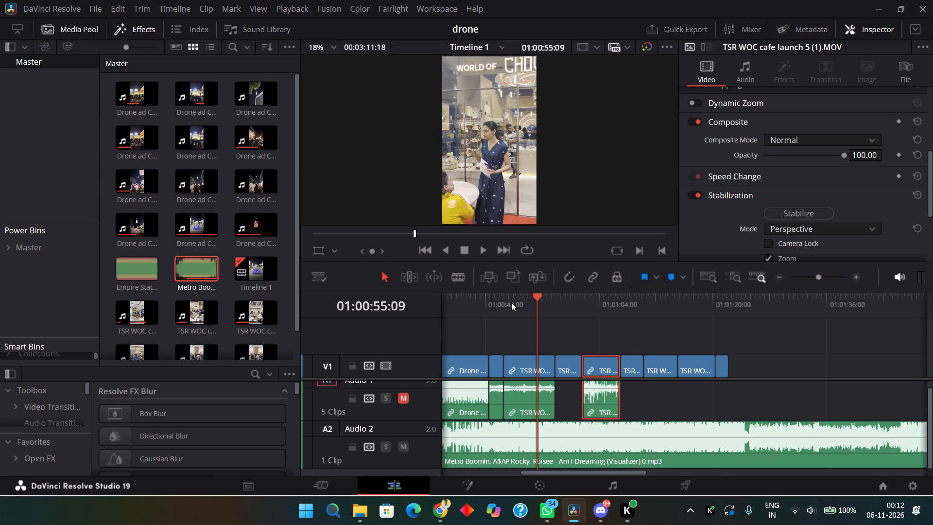
key("ctrl+shift+comma")
key("ctrl+shift+comma")
left_click(499, 307)
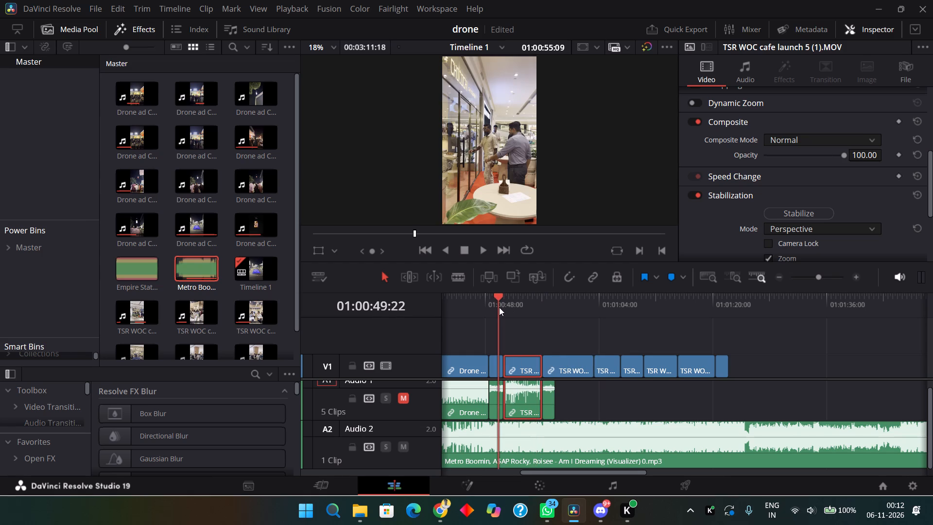
key("ctrl+shift+comma")
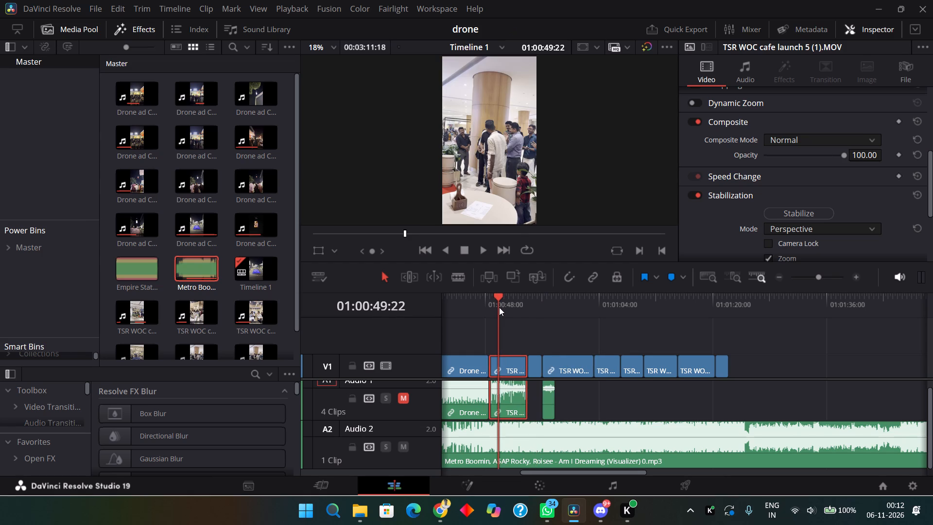
Replay the cut from Drone ad Chocochi 15 into TSR WOC cafe launch 5 (1) and ripple-trim that cafe clip's end at 01:00:50:16.
left_click(483, 308)
key("space")
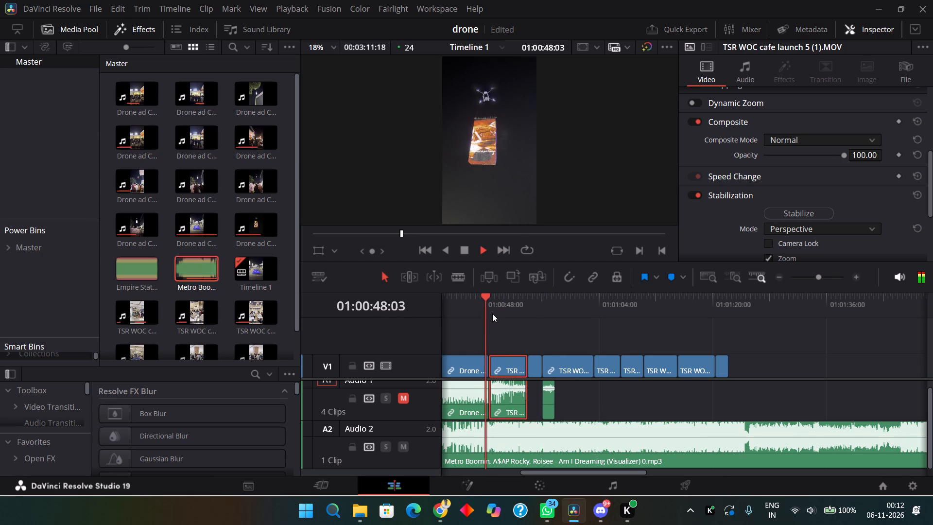
scroll(581, 248, "down", 1, "alt")
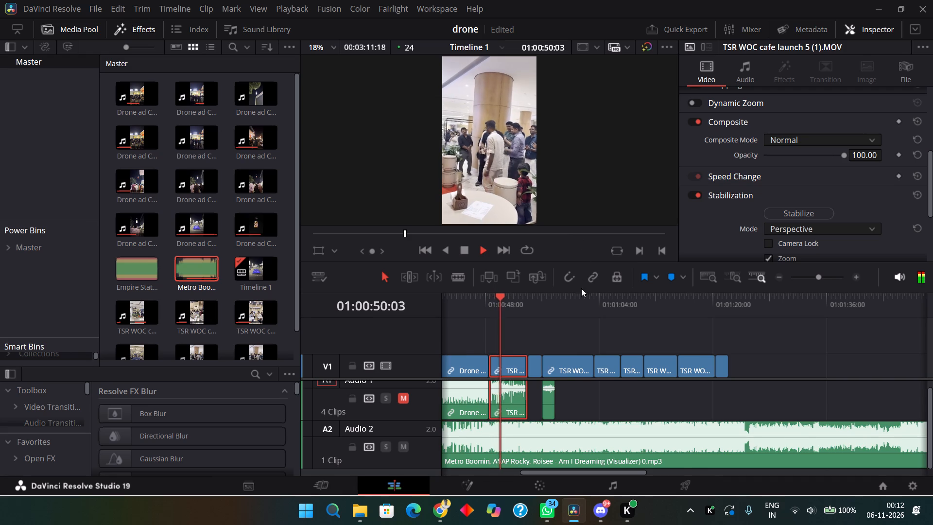
scroll(585, 329, "down", 3, "alt")
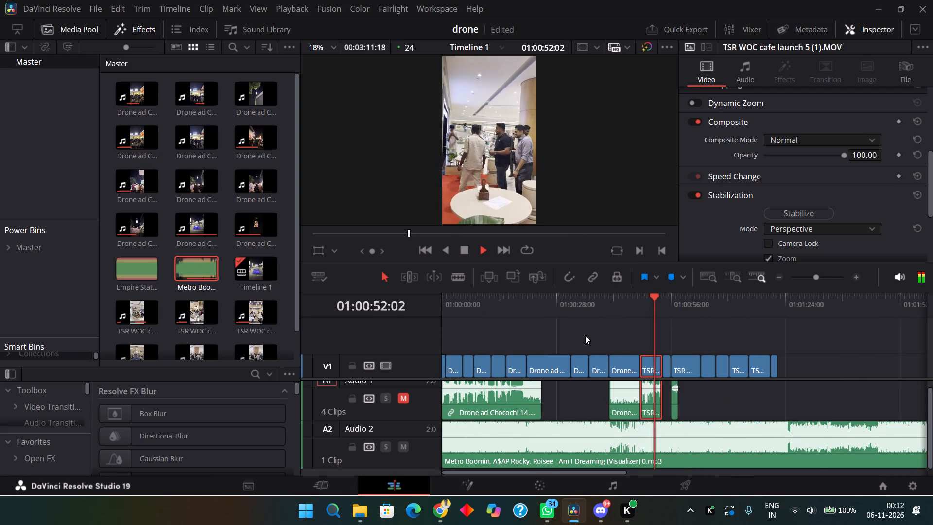
scroll(585, 335, "up", 7, "alt")
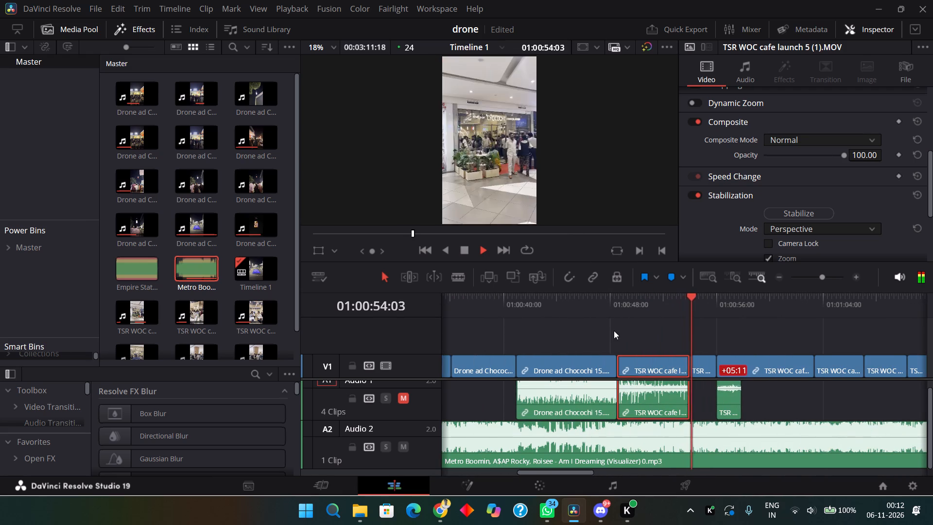
left_click(639, 311)
key("space")
left_click_drag(657, 350, 647, 365)
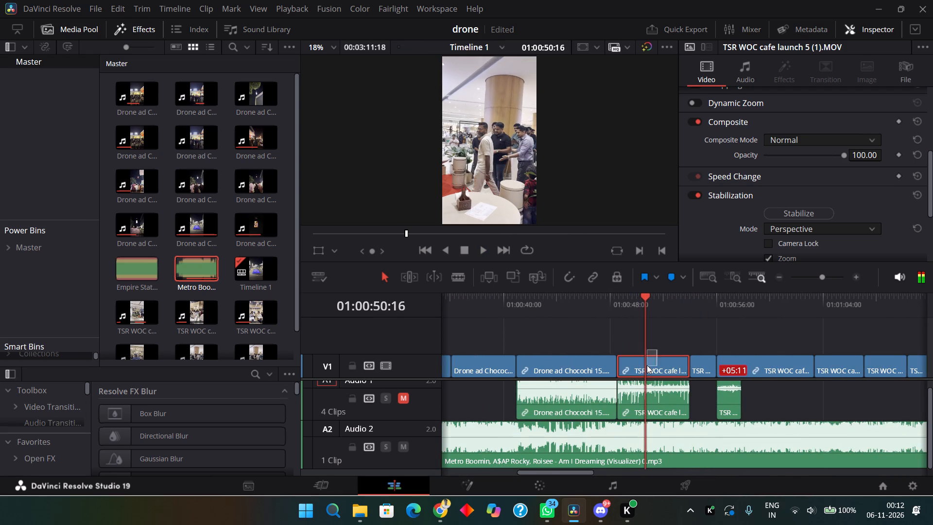
left_click_drag(671, 339, 655, 385)
type("4")
Delete the out-of-sync cafe clip marked +05:11 with its audio, and close the gap by shifting the five following cafe clips earlier.
key("space")
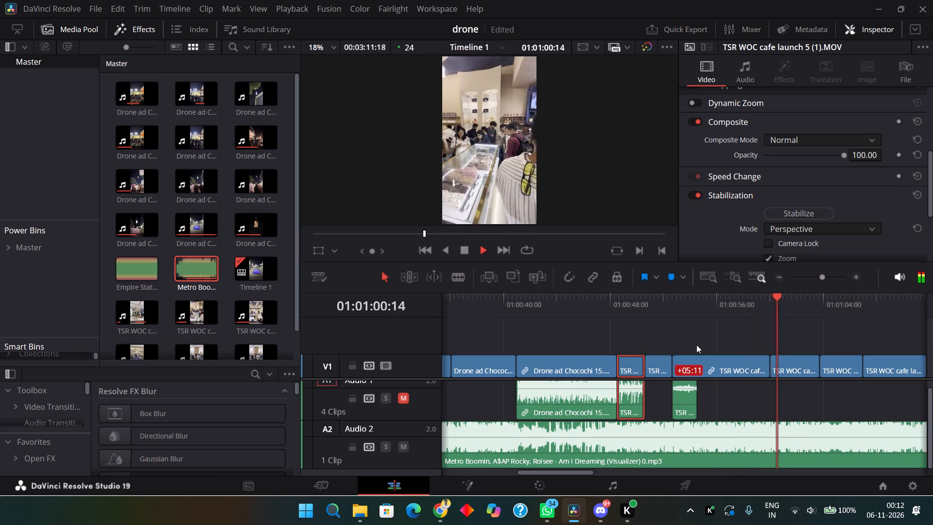
left_click_drag(696, 345, 715, 420)
key("Delete")
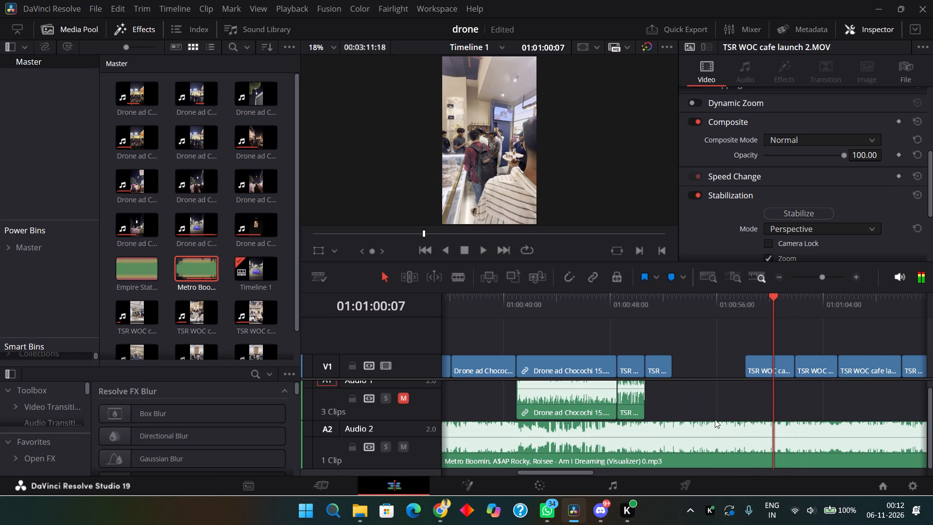
scroll(751, 413, "down", 2, "alt")
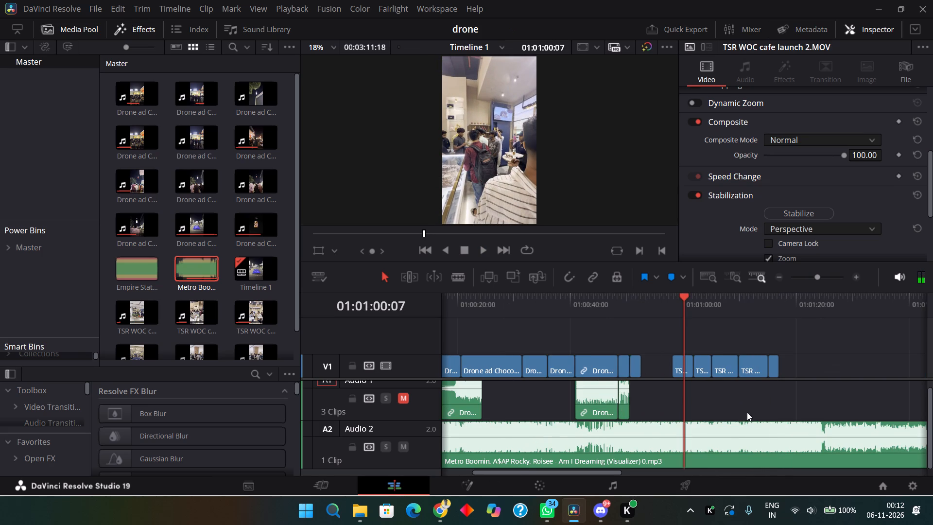
left_click_drag(820, 336, 687, 399)
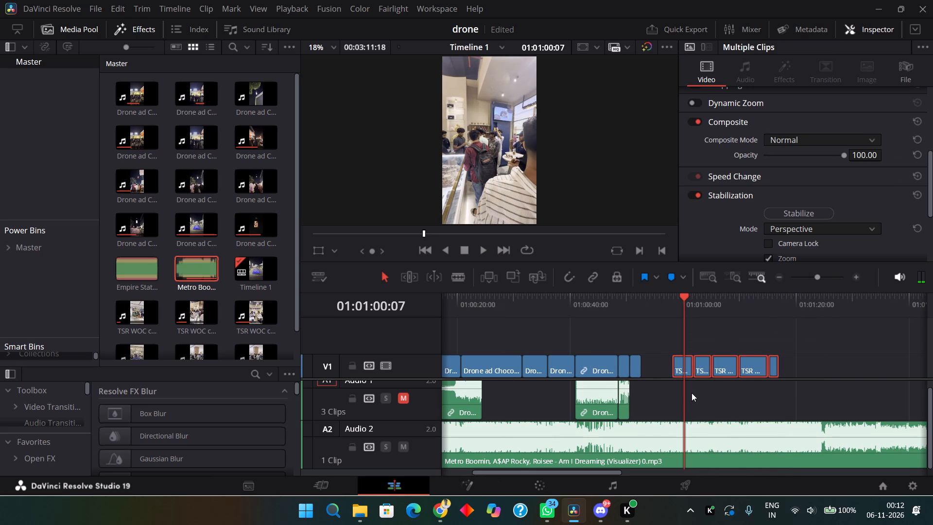
key("ctrl+shift+comma")
Skim the closed-up timeline, park the playhead just after the last clip at 01:01:12:00, and open the Master power bin.
key("space")
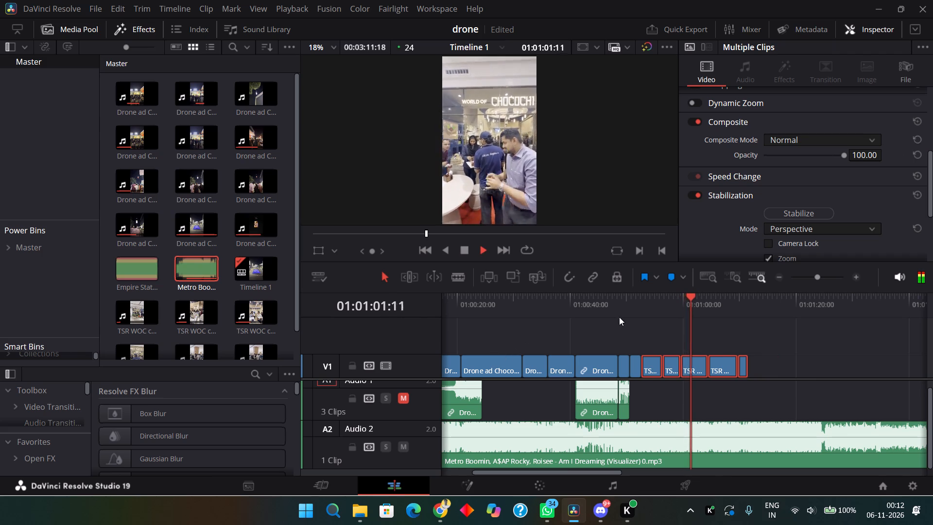
left_click_drag(712, 312, 389, 343)
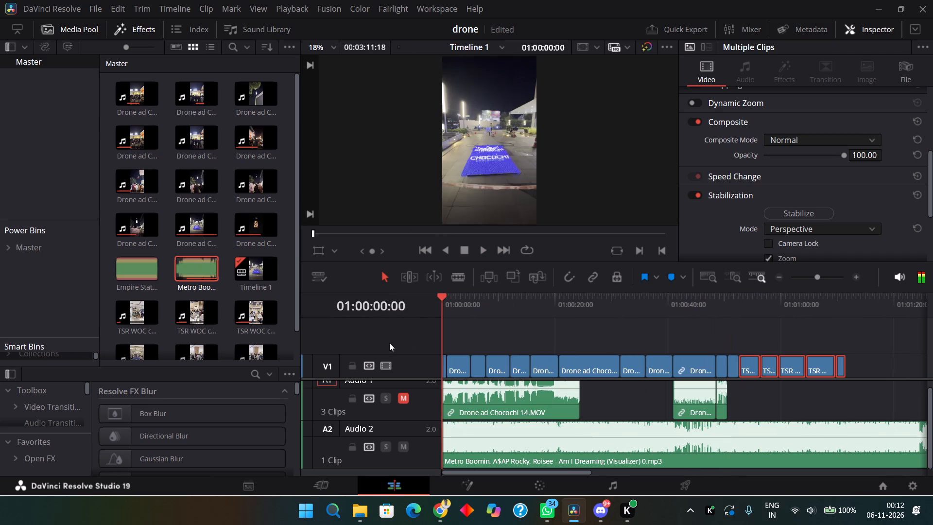
left_click_drag(389, 343, 388, 342)
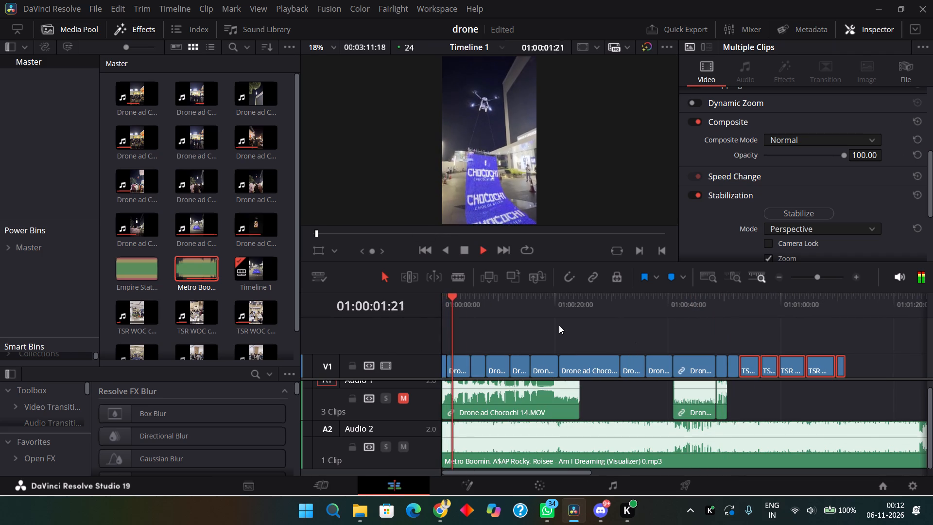
left_click(850, 307)
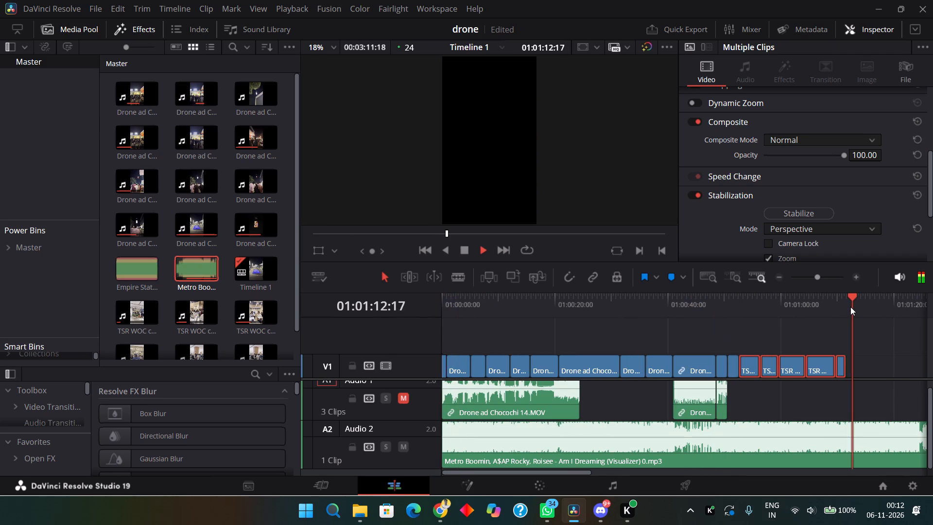
left_click_drag(850, 307, 847, 318)
key("space")
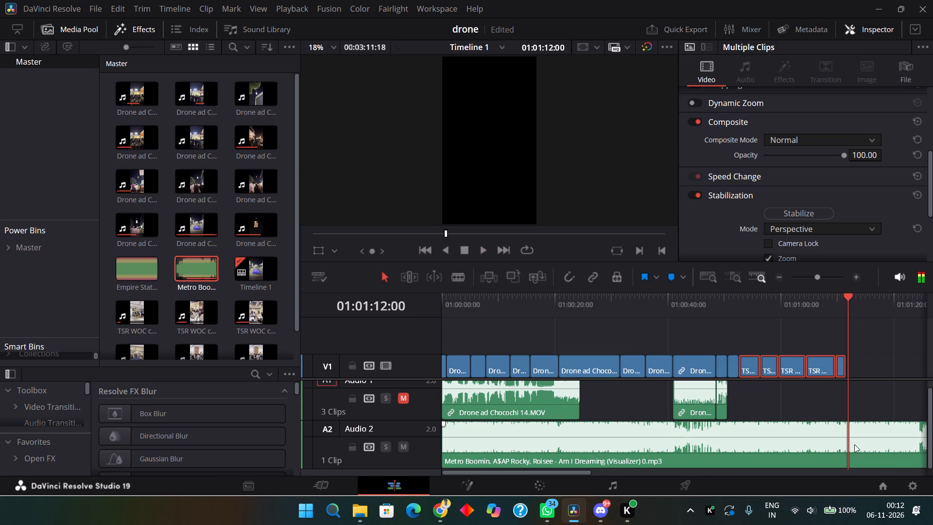
scroll(862, 342, "up", 5, "alt")
left_click(35, 242)
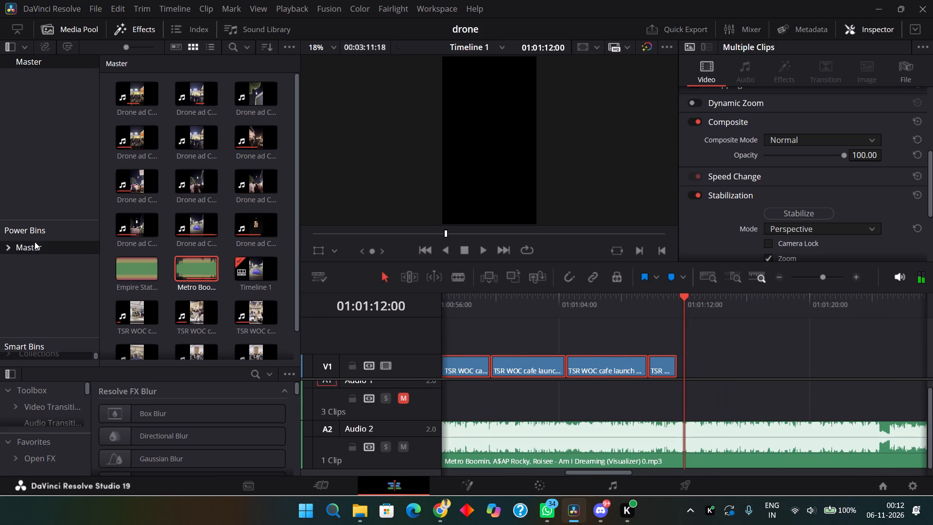
Preview the short final TSR WOC cafe launch 4 clip and delete it from the timeline.
left_click(651, 326)
left_click_drag(657, 310, 664, 318)
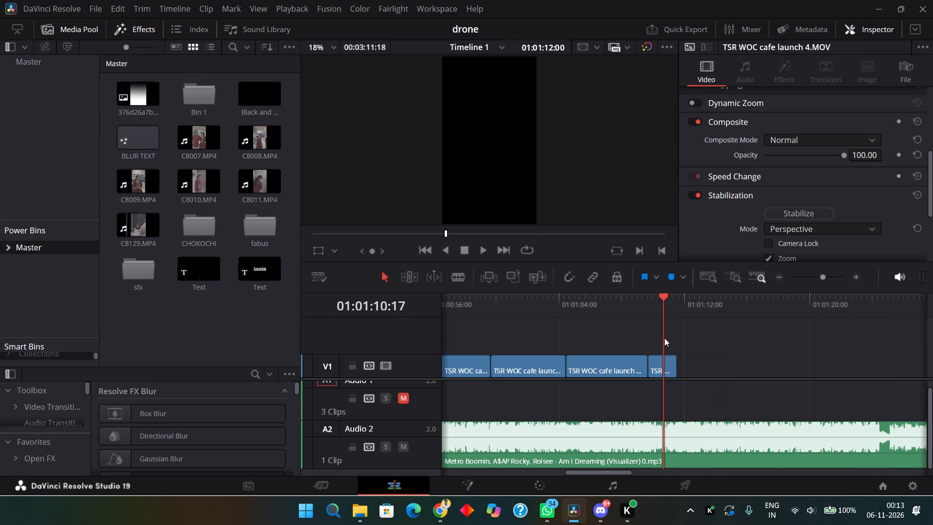
left_click(665, 360)
key("space")
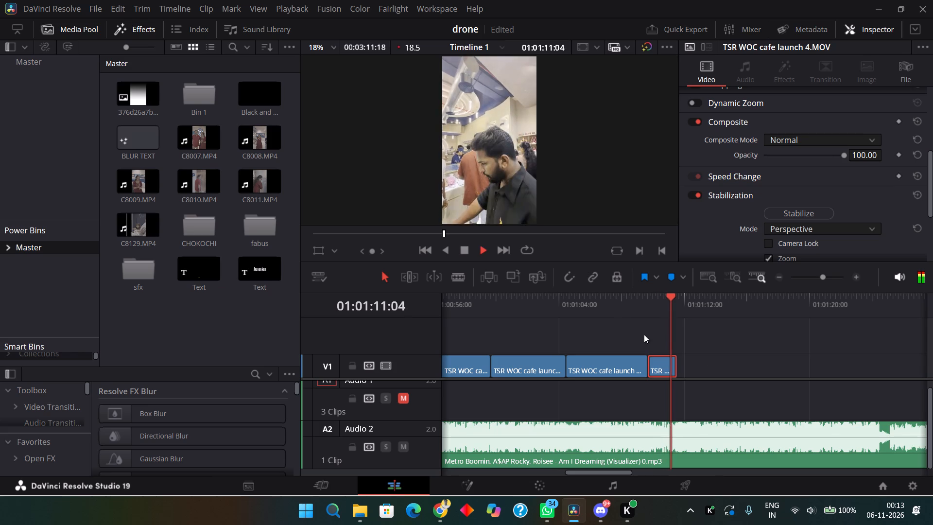
key("space")
key("Delete")
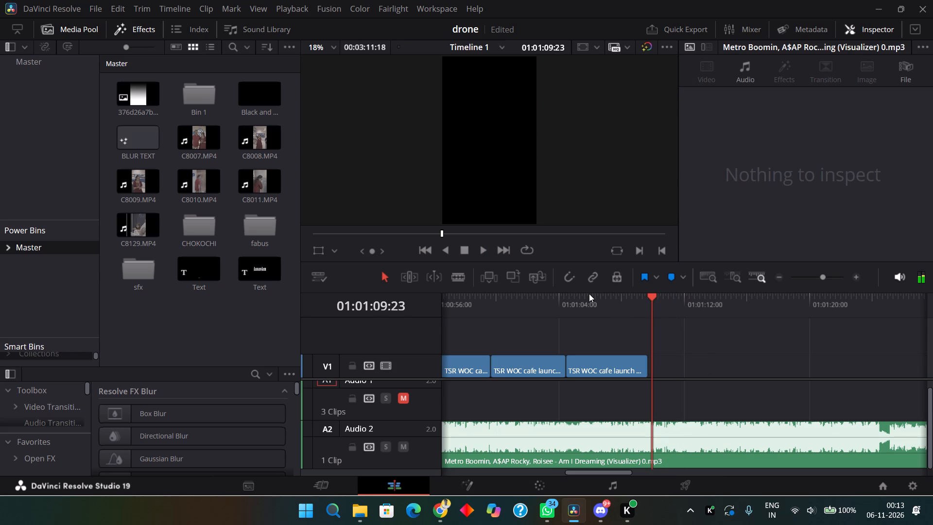
Play the remaining TSR WOC cafe launch 4 clip and ripple-trim its end at 01:01:07:14.
left_click(578, 300)
key("space")
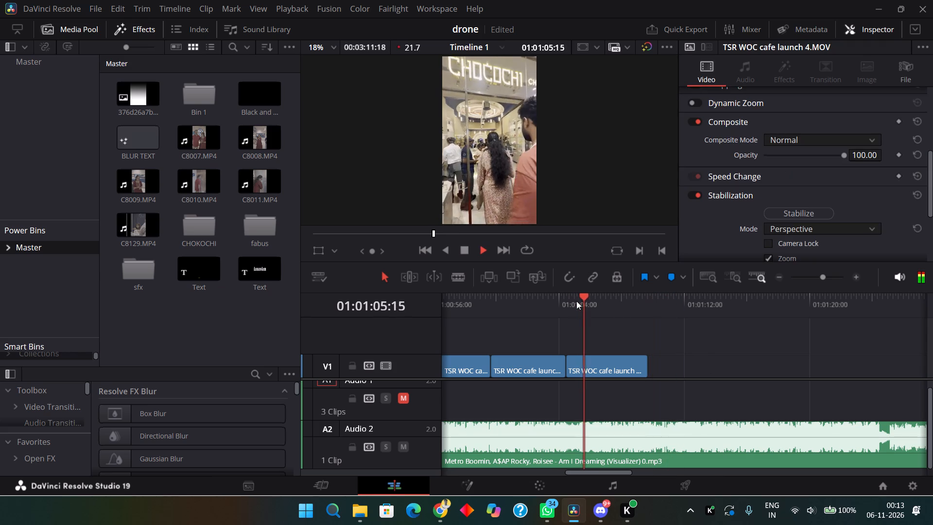
key("space")
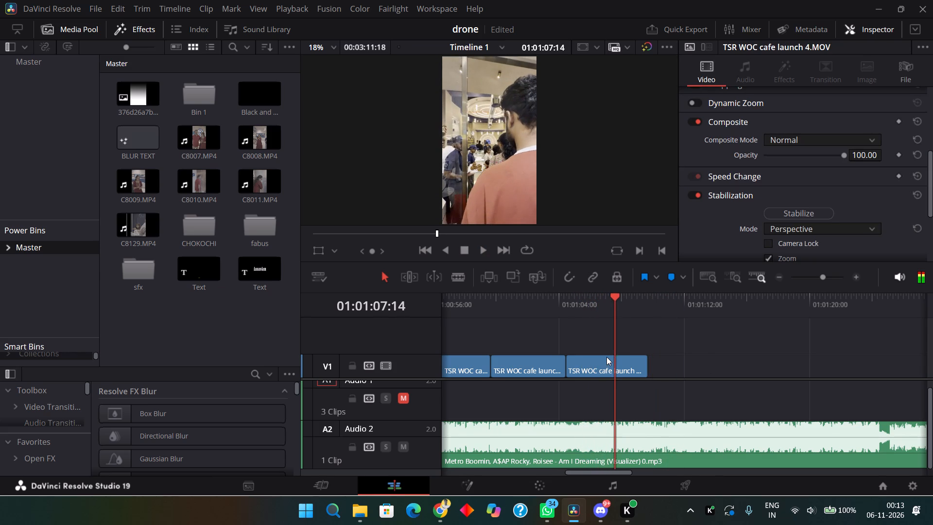
left_click(606, 357)
key("4")
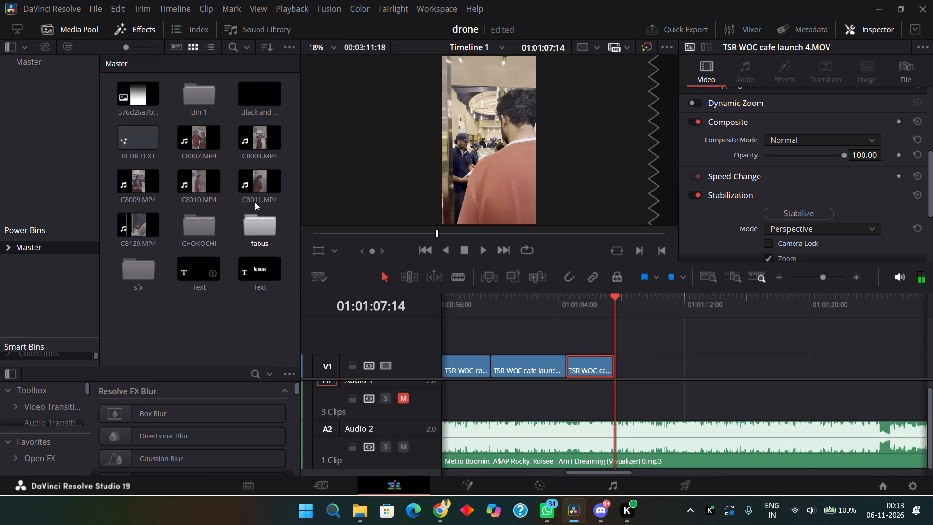
Add the animated Chocochi logo clip from the CHOKOCHI power bin directly after the last cafe clip, at 01:01:07:14.
left_click(206, 234)
left_click_drag(207, 234, 211, 232)
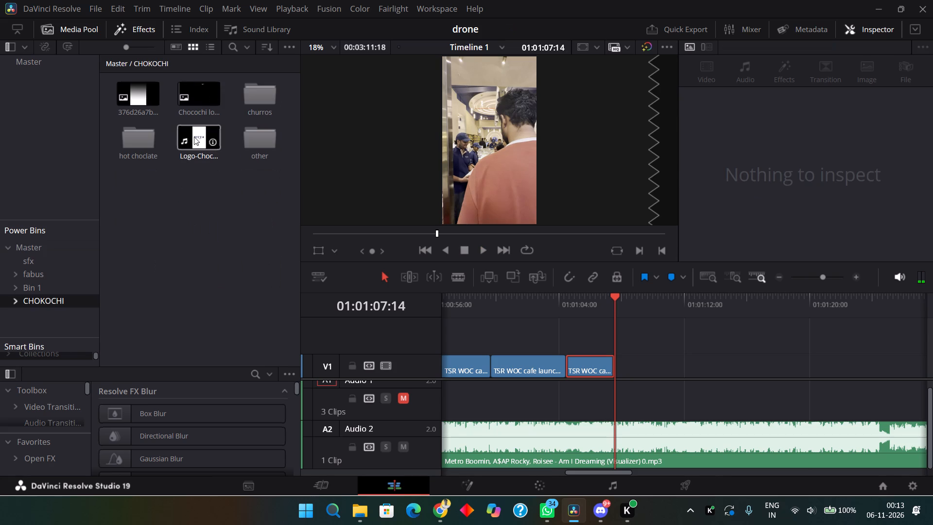
left_click_drag(191, 138, 617, 403)
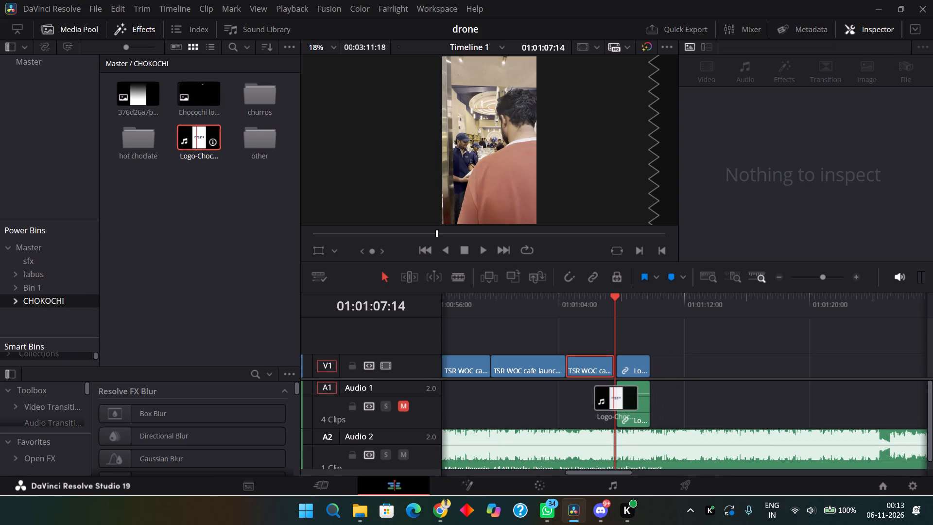
left_click_drag(617, 403, 613, 405)
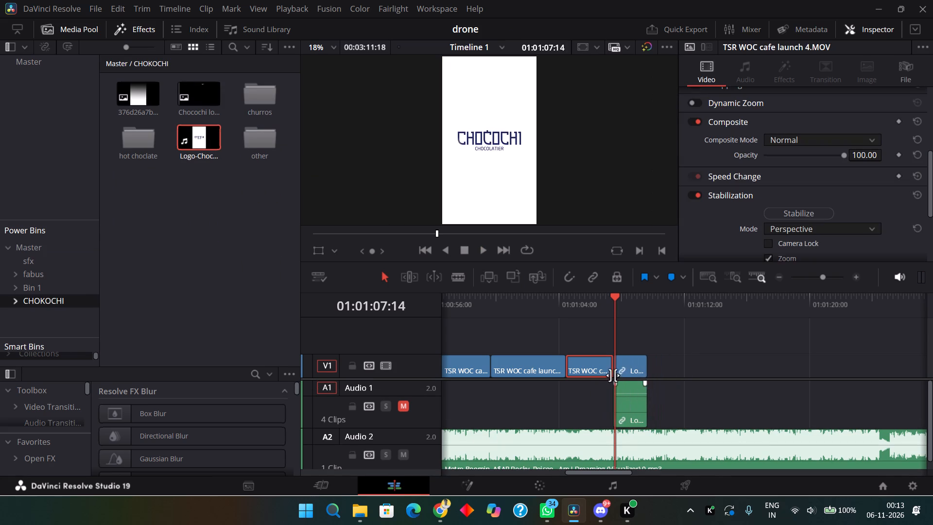
Review the drone-to-cafe cut from 01:00:48:06, and replay the edit from the timeline's start against the music.
scroll(583, 351, "down", 4, "alt")
left_click_drag(633, 314, 607, 315)
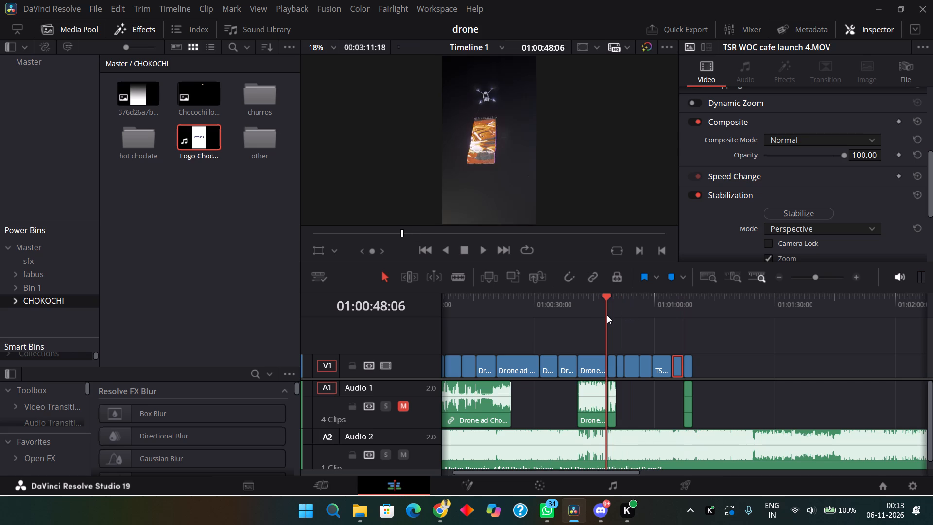
key("space")
scroll(605, 315, "up", 2)
scroll(605, 315, "up", 3, "alt")
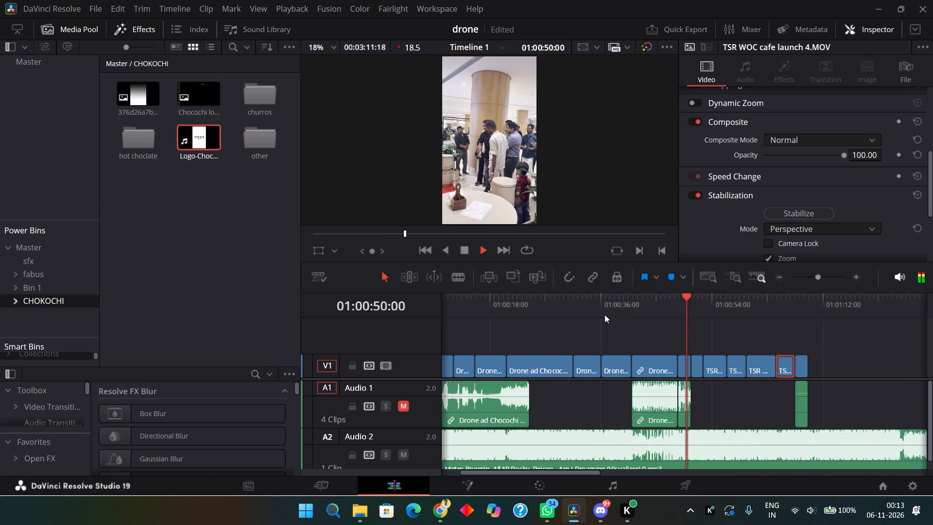
key("space")
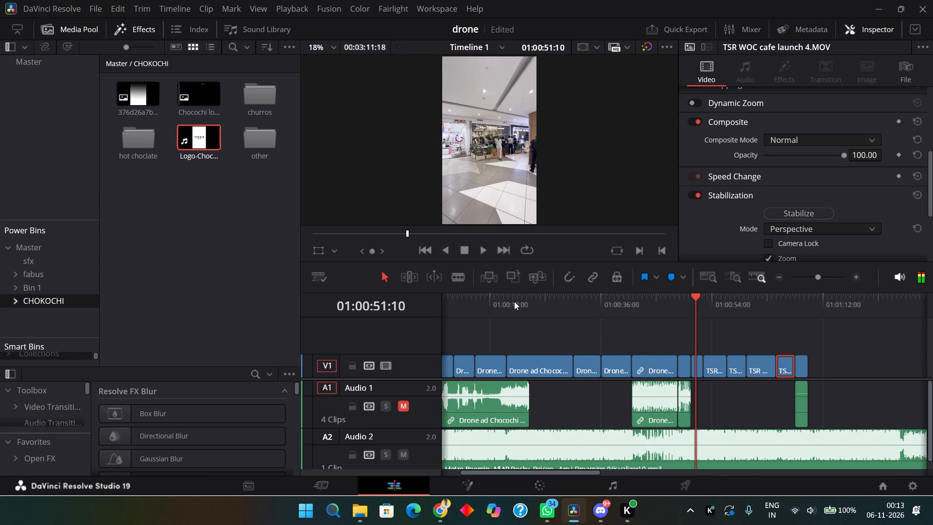
left_click_drag(518, 311, 358, 327)
key("space")
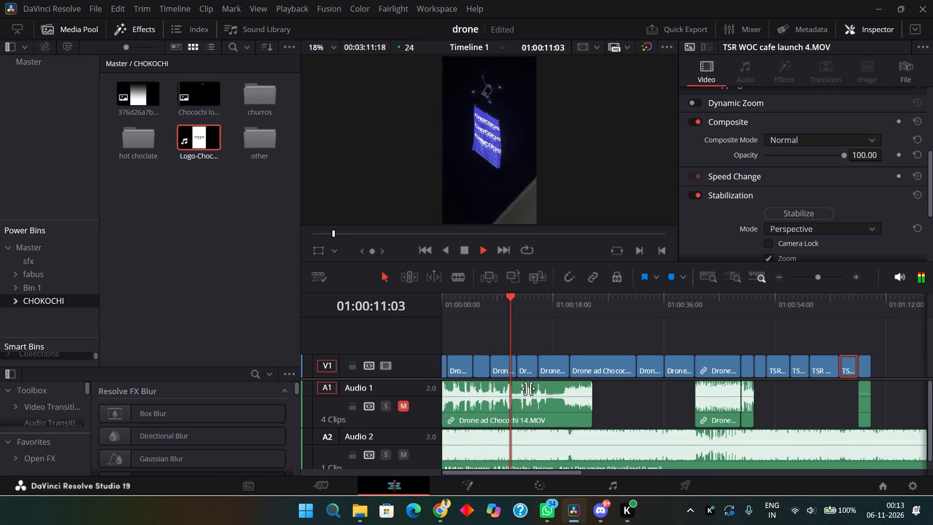
Ripple-trim the end of the unnumbered Drone ad Chocochi clip at 01:00:09:17.
scroll(528, 388, "up", 3)
left_click(511, 301)
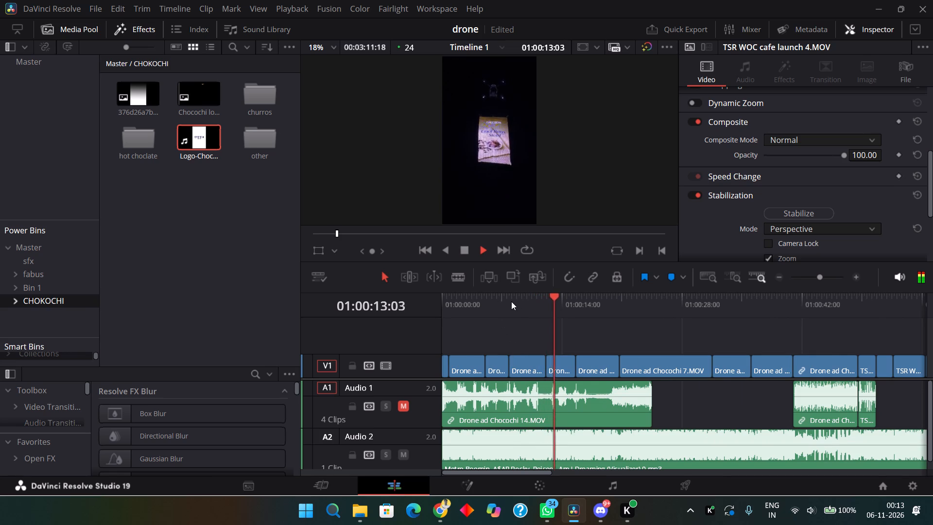
key("space")
left_click(524, 367)
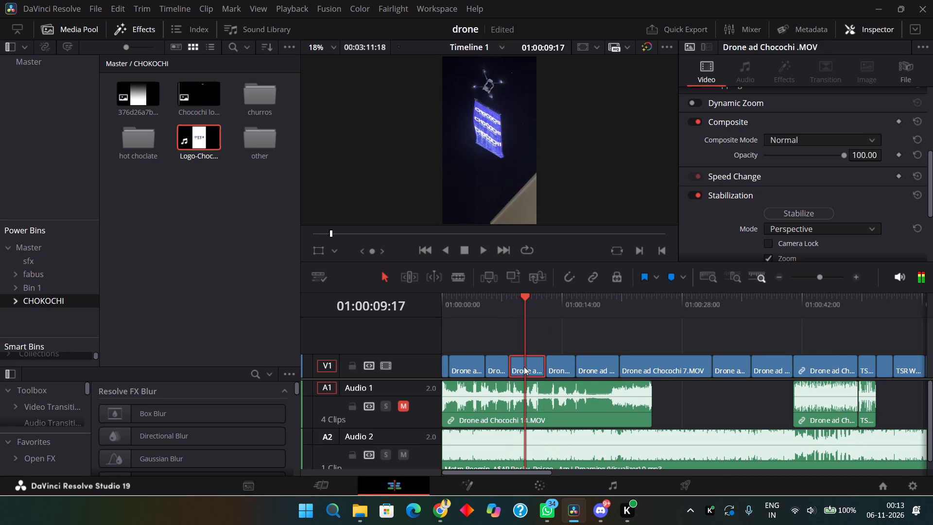
type("4")
Play on into Drone ad Chocochi 2 and ripple-trim its end at 01:00:11:22.
key("space")
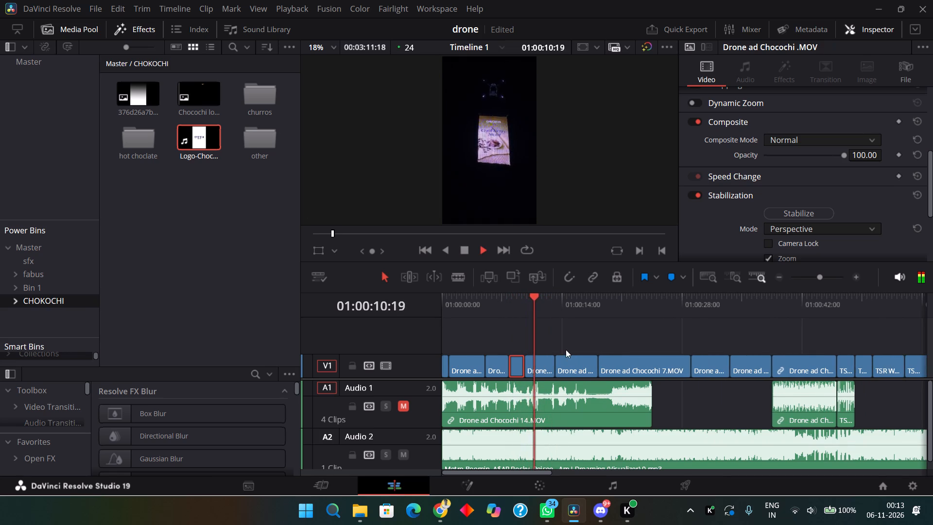
key("space")
left_click(536, 371)
type("4")
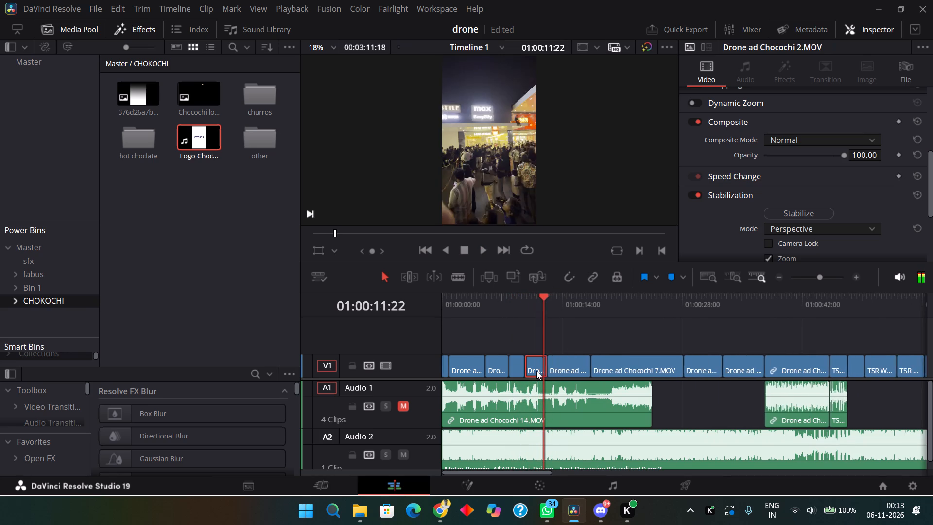
Play on through Drone ad Chocochi 5 and ripple-trim its end at 01:00:15:08.
key("space")
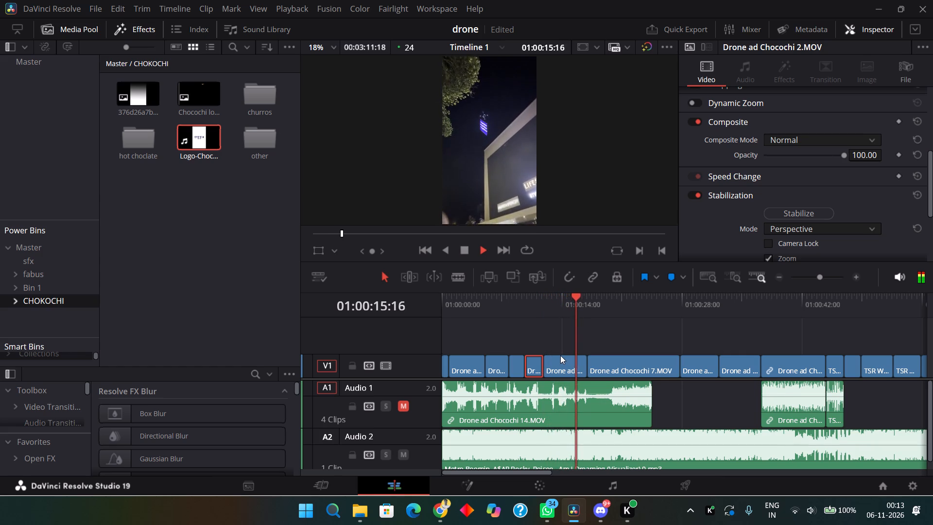
key("space")
key("space")
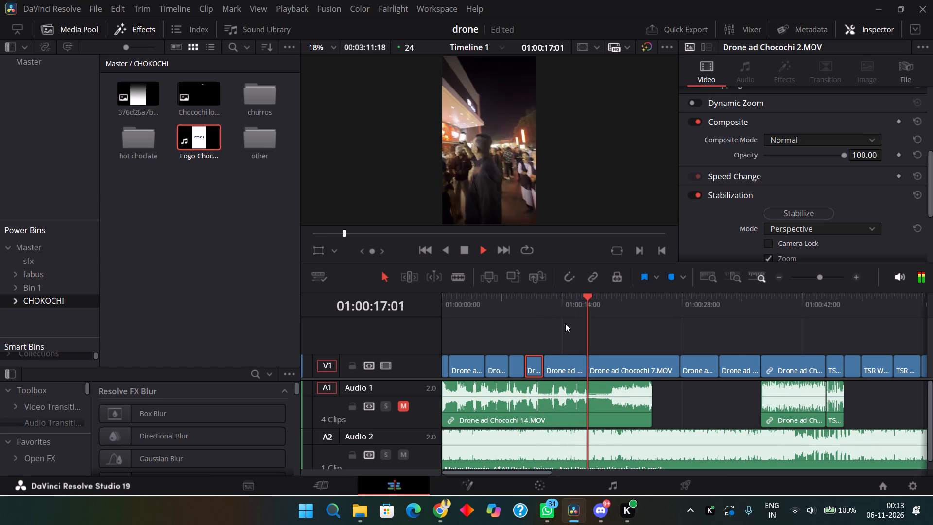
left_click(566, 315)
key("space")
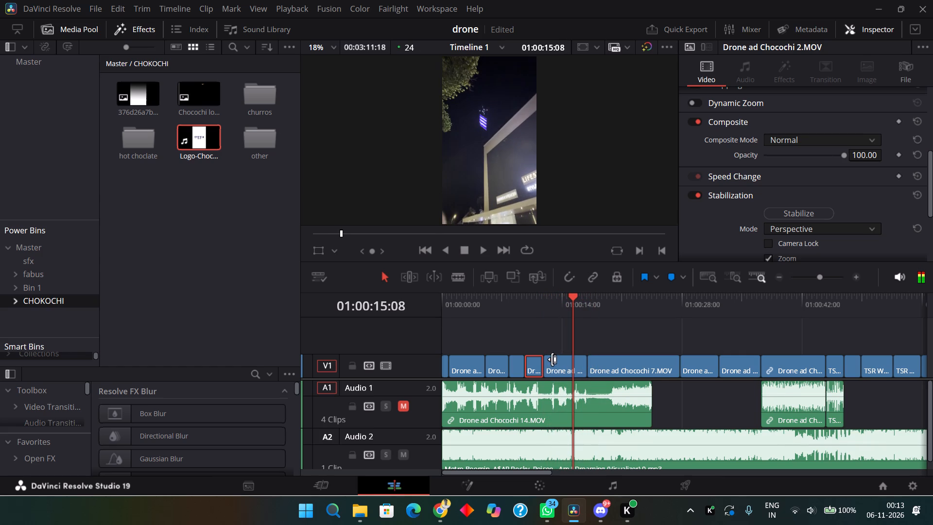
left_click(554, 367)
key("4")
Delete the Drone ad Chocochi 14 audio clip from the Audio 1 track.
key("space")
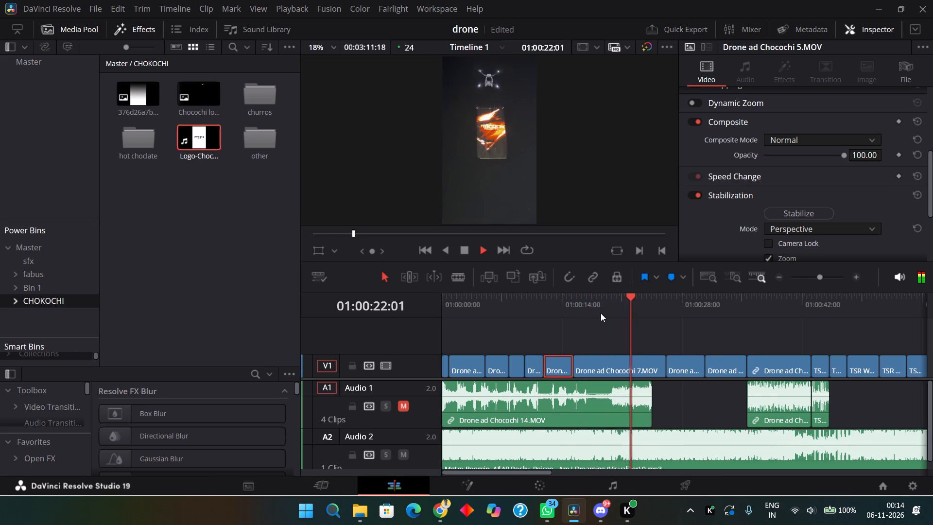
left_click(616, 400)
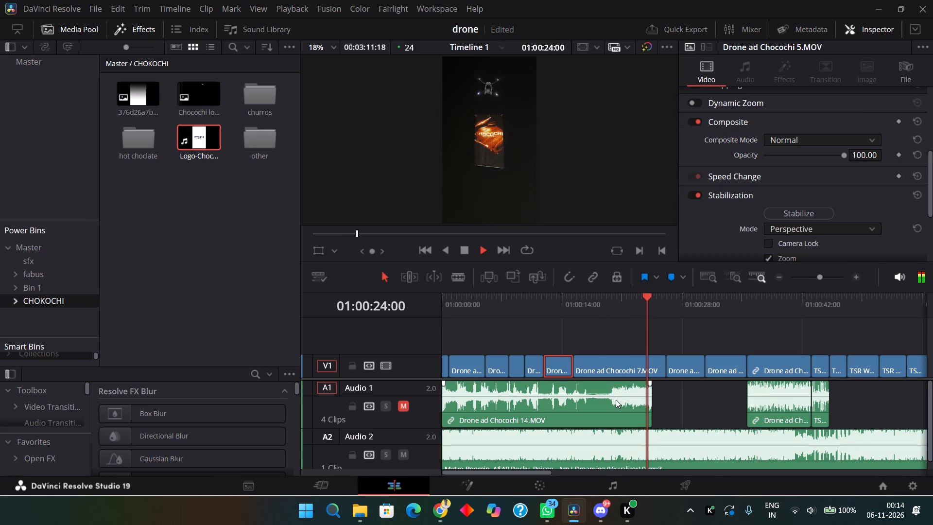
key("BackSpace")
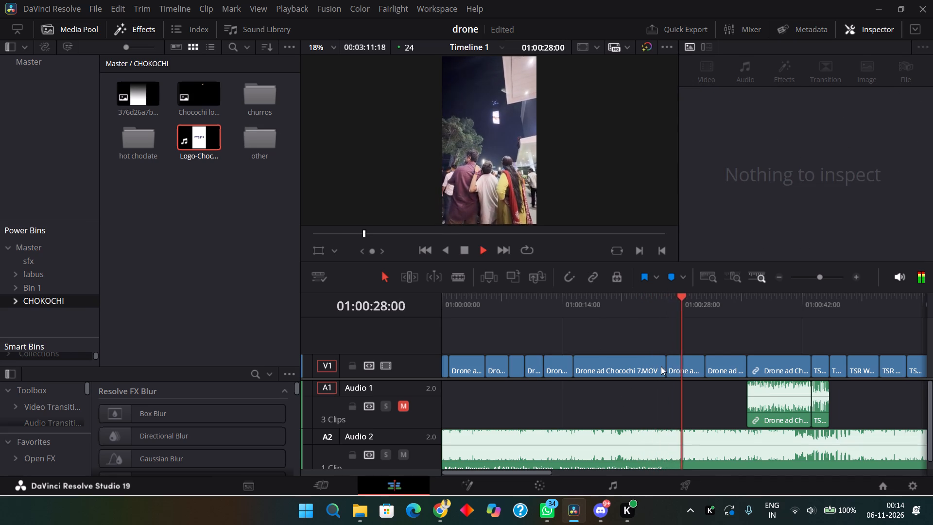
Swap Drone ad Chocochi 9 with the preceding clip so it plays before Drone ad Chocochi 7.
key("space")
left_click(674, 361)
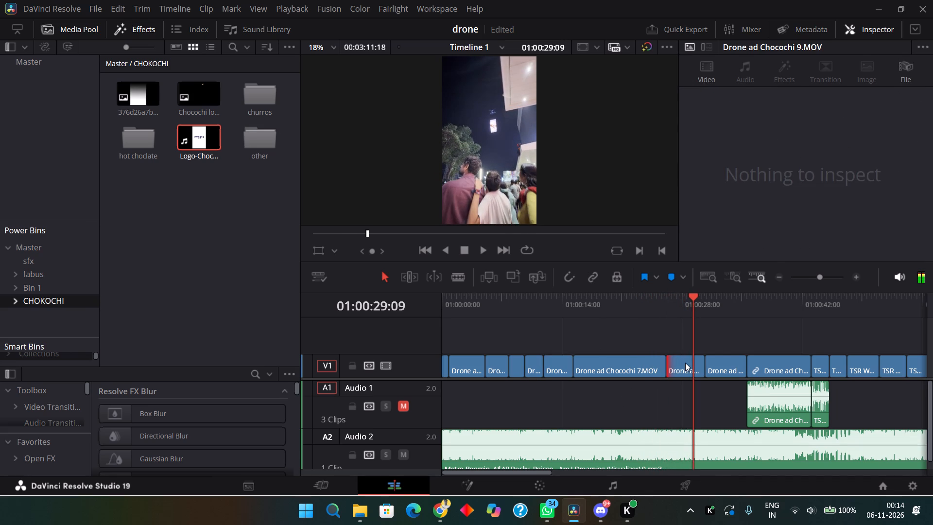
left_click(685, 363)
key("ctrl+shift+comma")
Review the new clip order and ripple-trim the start of Drone ad Chocochi 7 at about 01:00:23.
key("space")
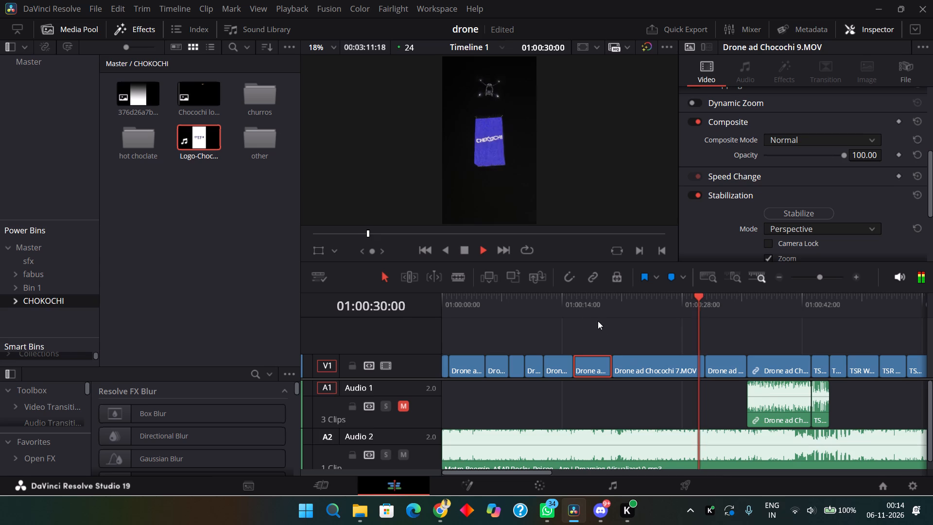
left_click(586, 305)
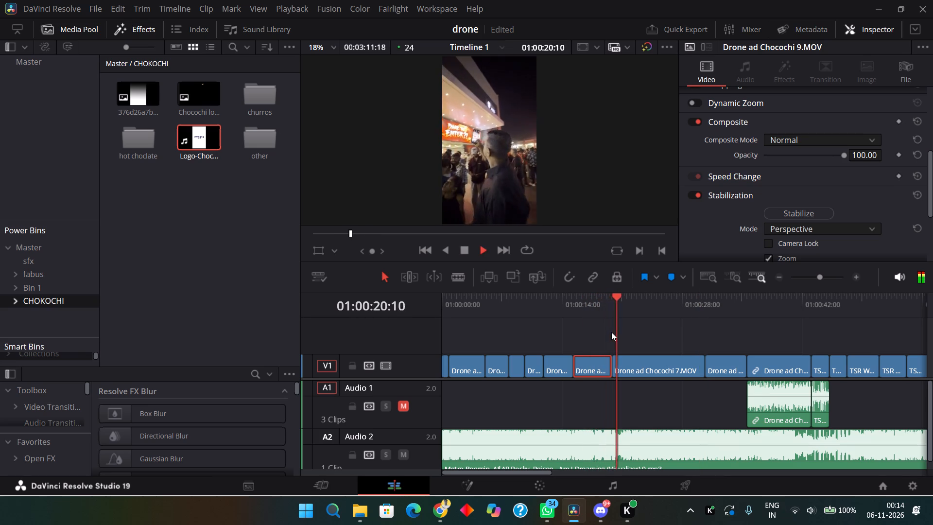
scroll(611, 332, "down", 2, "alt")
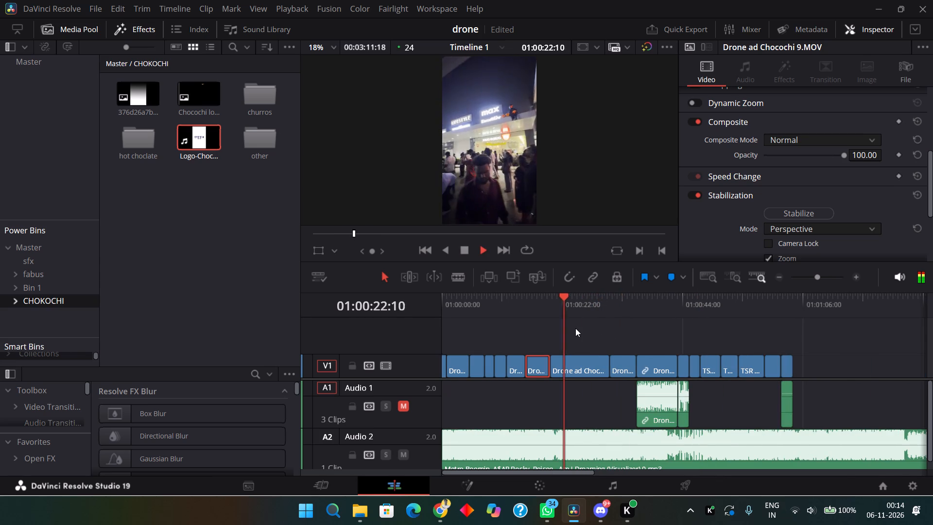
scroll(575, 328, "up", 1, "alt")
key("space")
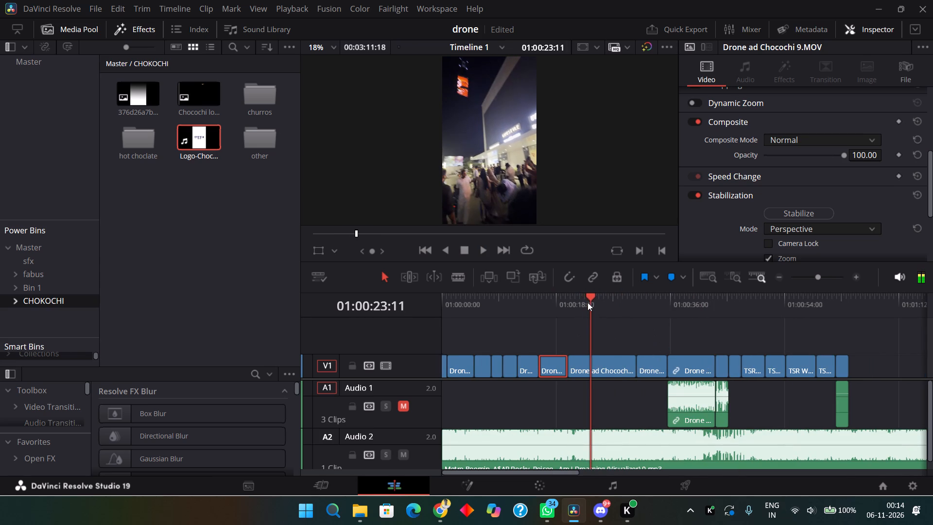
left_click(587, 302)
left_click_drag(612, 339, 603, 372)
key("3")
Play into Drone ad Chocochi 12 and ripple-trim its start at about 01:00:30.
key("space")
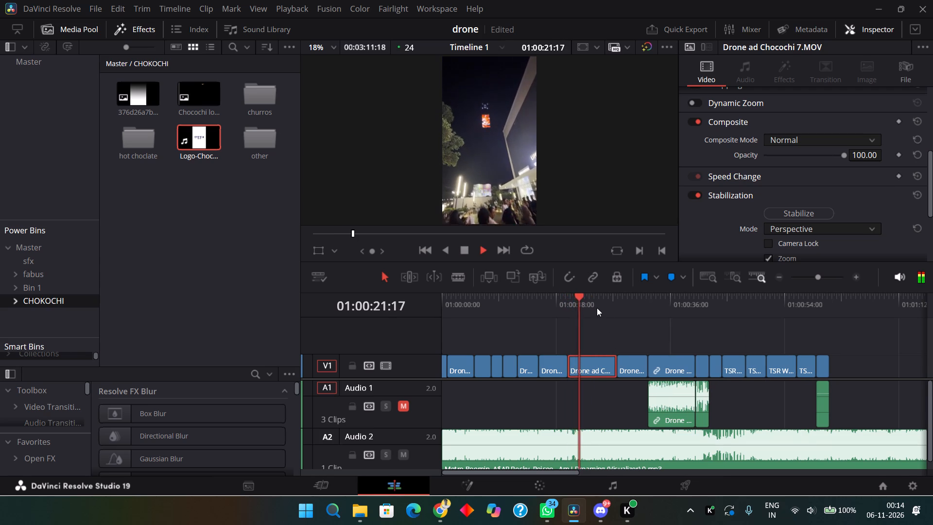
left_click(615, 307)
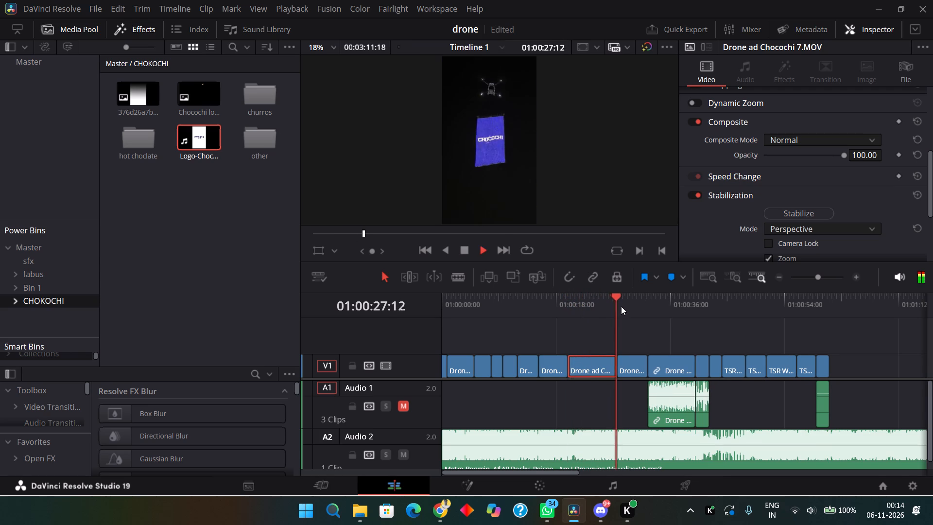
left_click(625, 303)
key("space")
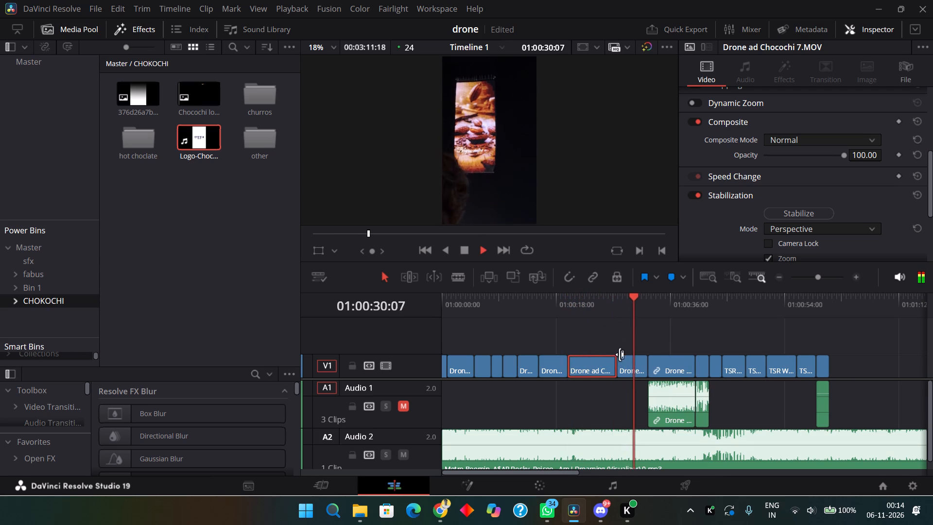
left_click(629, 363)
key("3")
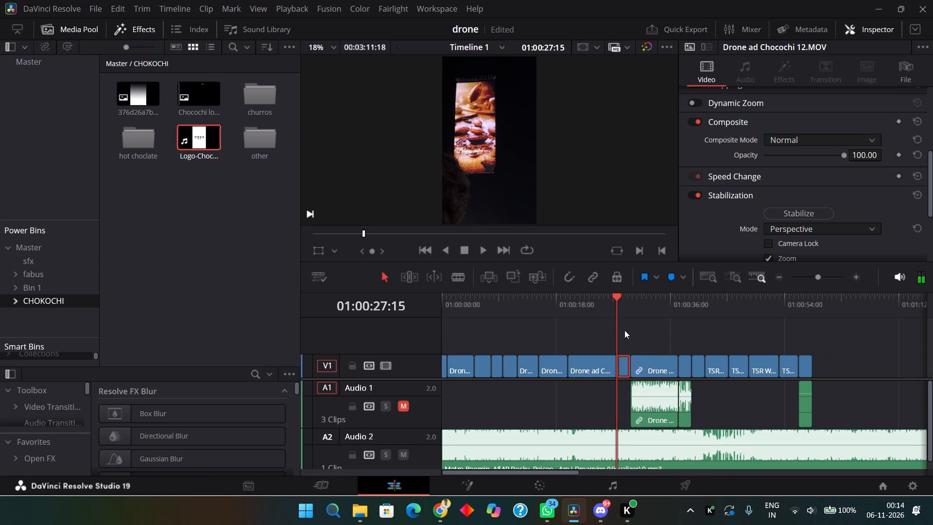
Enlarge Drone ad Chocochi 15 to a zoom of 1.560 and shift its Y position to -81.
scroll(627, 336, "up", 4, "alt")
left_click(668, 313)
key("space")
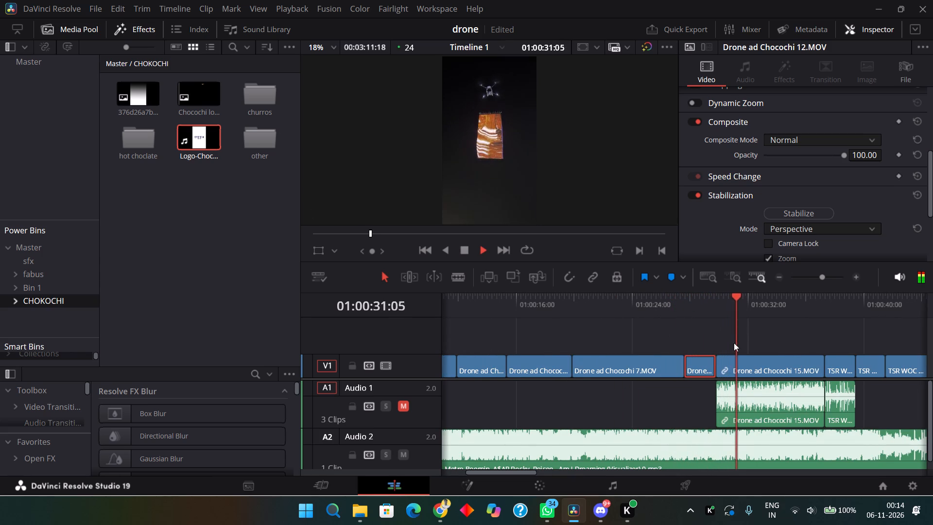
key("space")
left_click(741, 360)
scroll(830, 215, "down", 1)
scroll(834, 208, "up", 11)
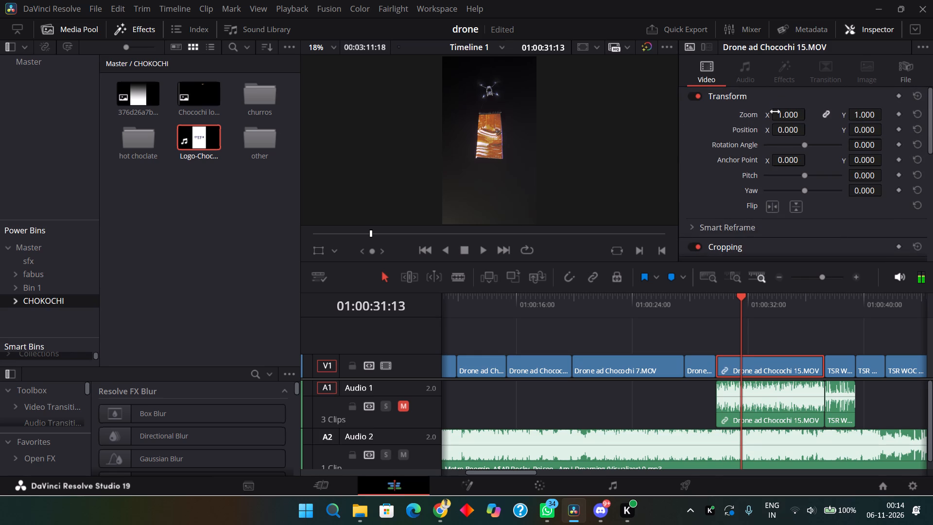
left_click_drag(786, 116, 820, 117)
left_click_drag(870, 127, 864, 129)
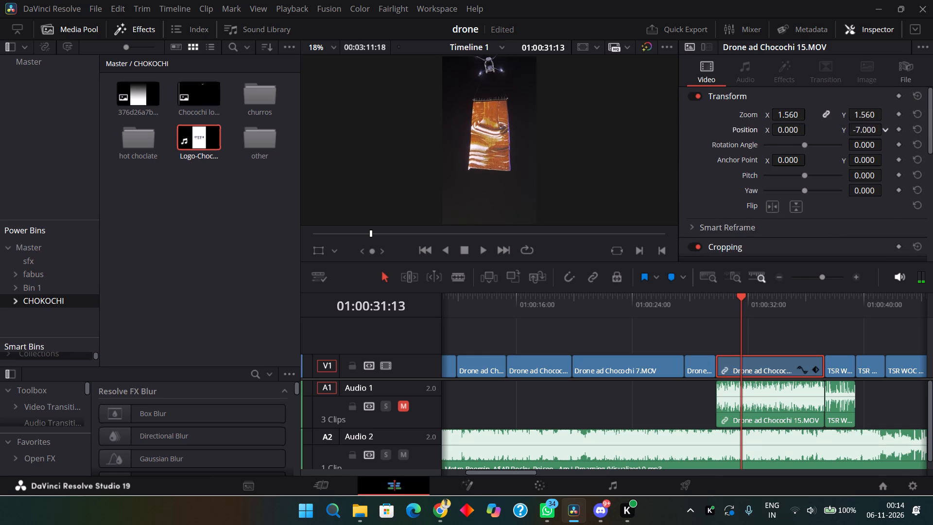
left_click_drag(864, 129, 821, 149)
Play on into the cafe clips and delete the Audio 1 sound of Drone ad Chocochi 15 and the adjoining TSR clip.
key("space")
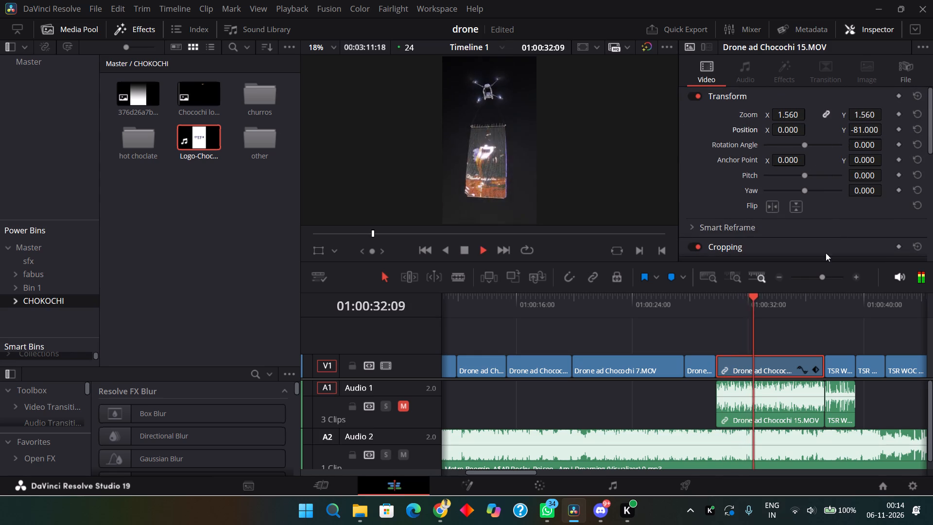
scroll(759, 393, "down", 2, "alt")
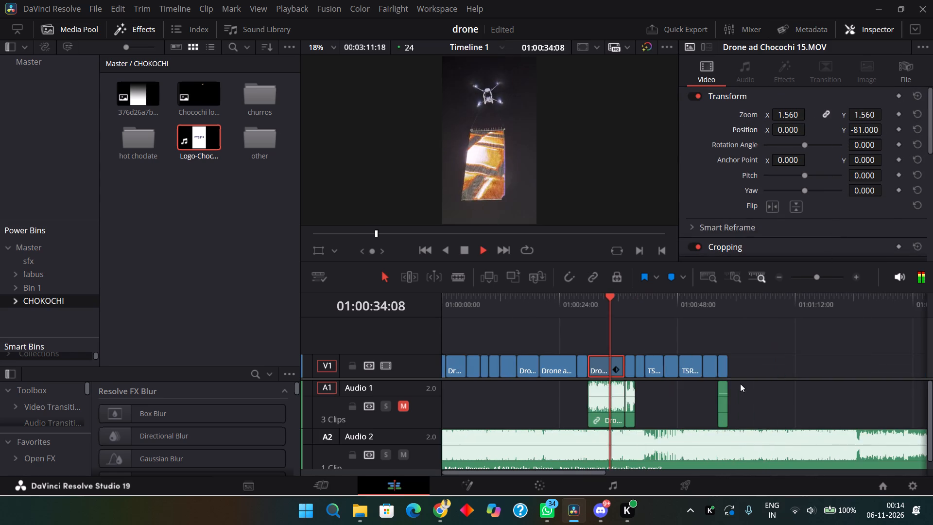
scroll(739, 383, "up", 2, "alt")
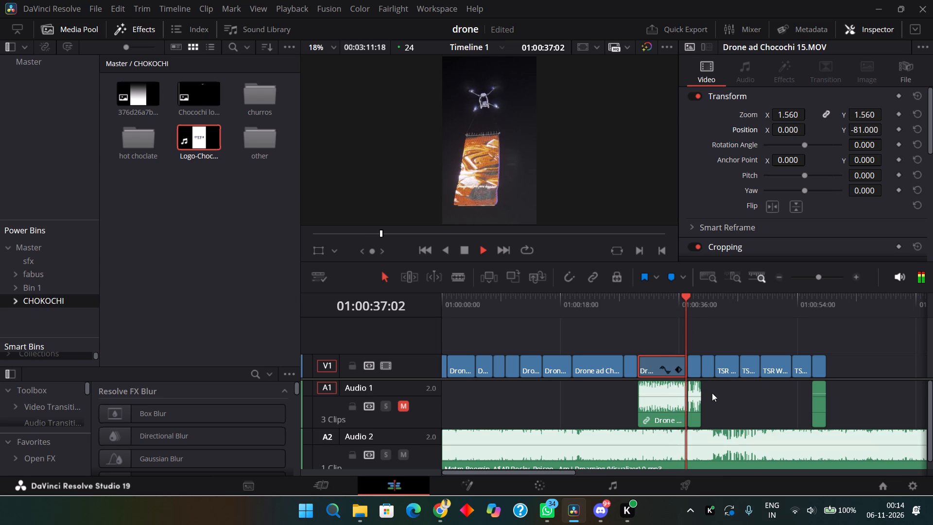
key("space")
left_click_drag(733, 399, 660, 403)
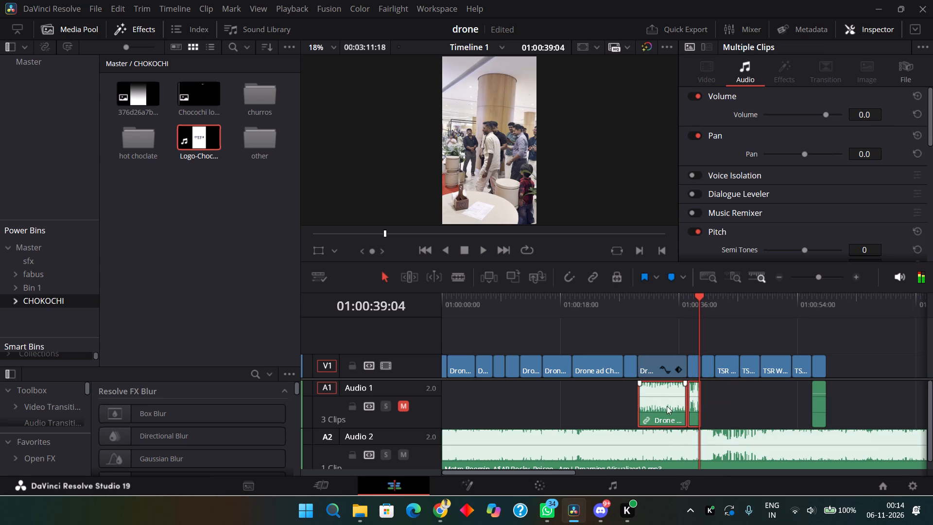
key("BackSpace")
Review the cafe clips against the music and trim the end of Am I Dreaming on Audio 2 to 01:00:58:06.
key("space")
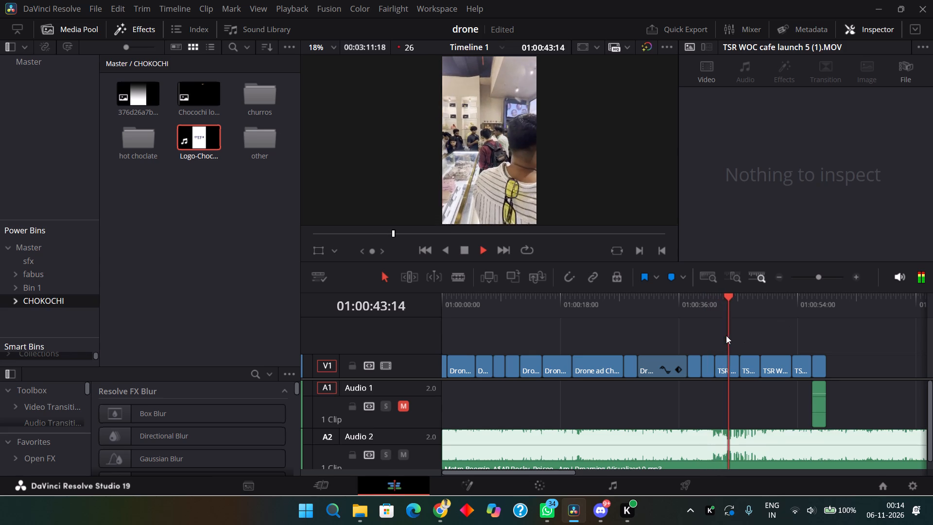
key("space")
left_click(52, 64)
key("space")
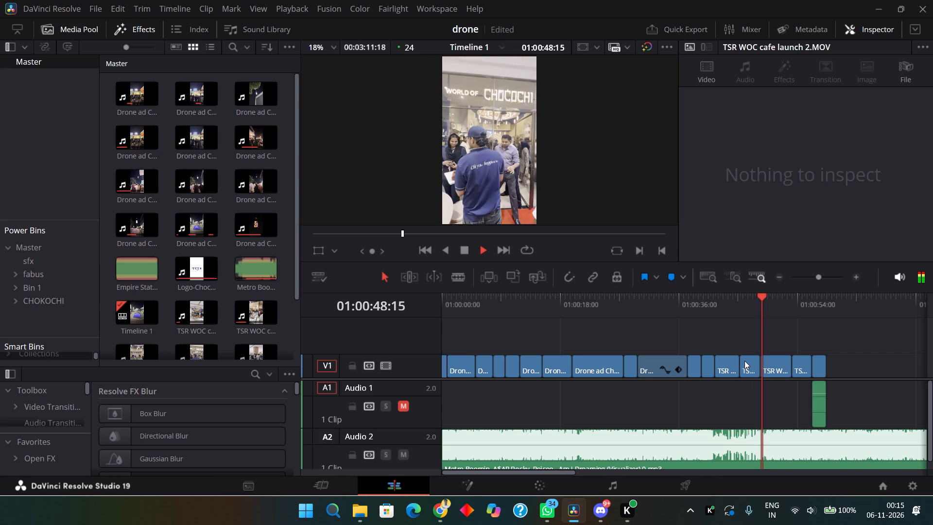
key("space")
left_click(829, 308)
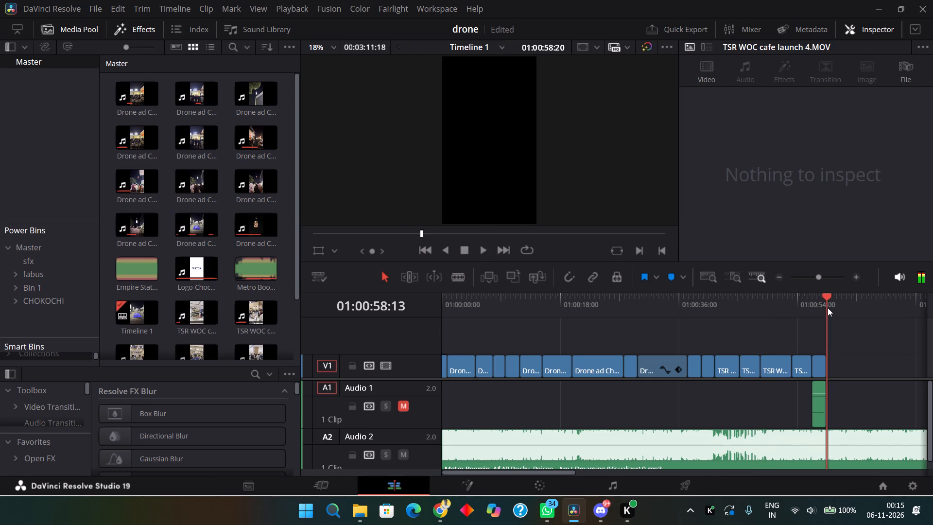
left_click(833, 468)
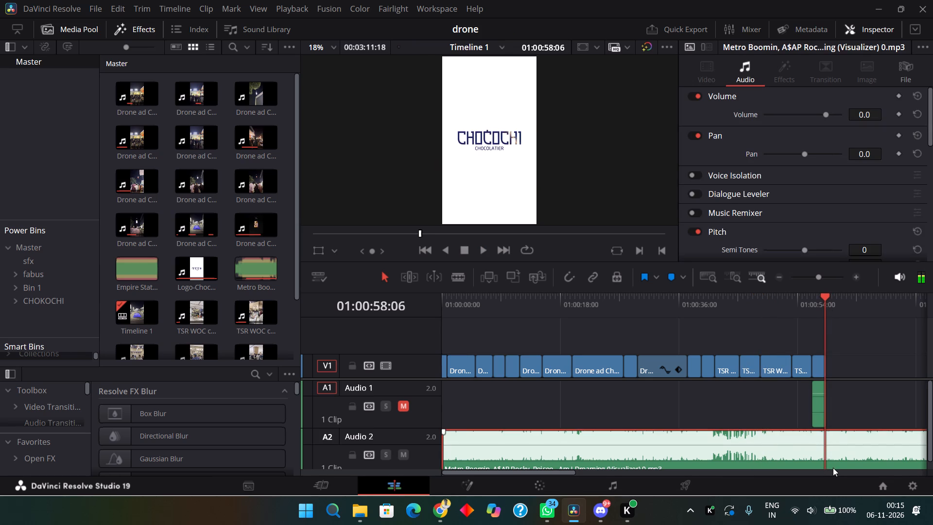
key("4")
Trim the end of the Logo-Chocochi clip and its linked audio to match the music's end at 01:00:58:06.
scroll(716, 447, "up", 13, "alt")
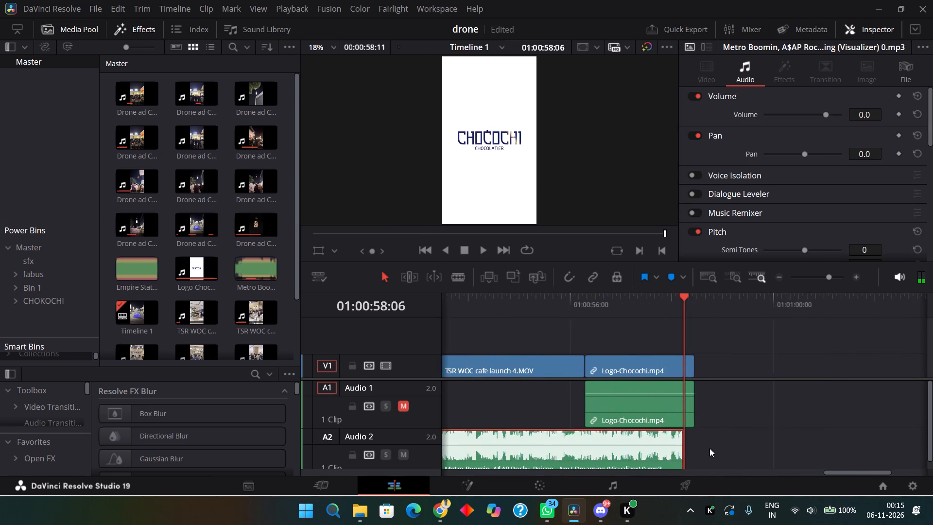
scroll(709, 448, "up", 4, "alt")
scroll(688, 394, "up", 5, "alt")
left_click_drag(729, 348, 709, 400)
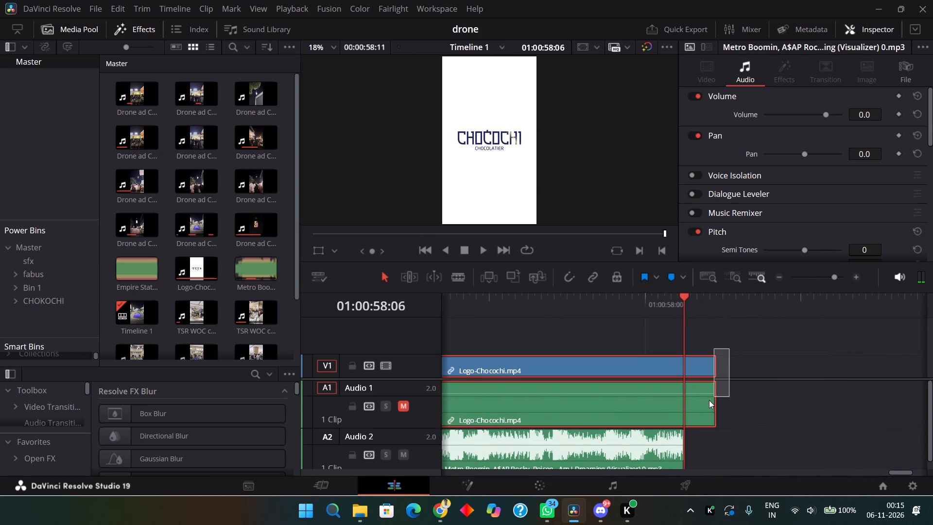
left_click_drag(709, 400, 708, 401)
key("4")
Go to the Deliver page, name the export drone event and set its save location to Local Disk (D:).
left_click(687, 481)
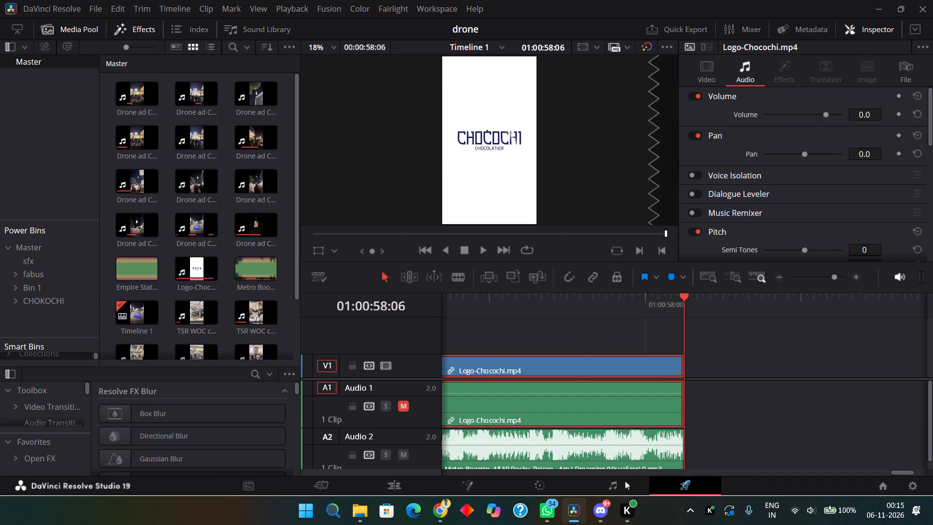
double_click(141, 131)
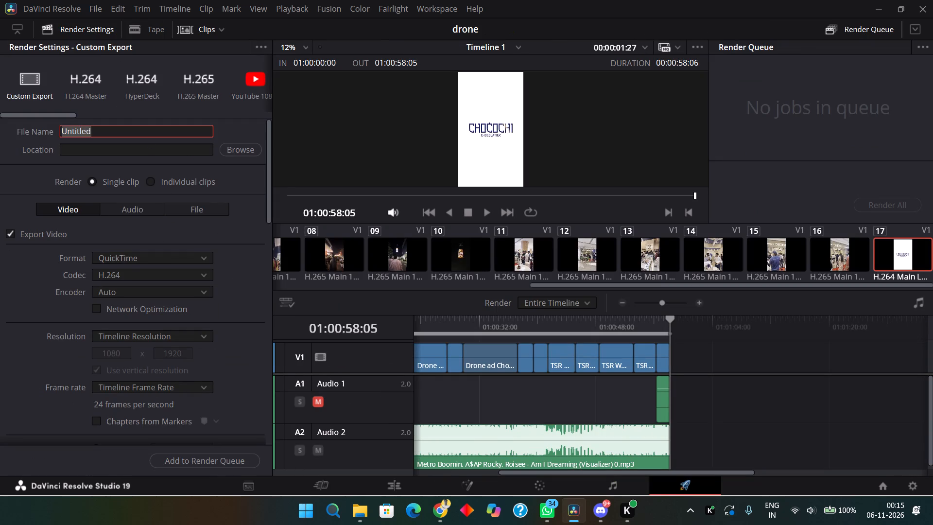
type("drone event")
left_click(241, 164)
left_click_drag(244, 147, 243, 152)
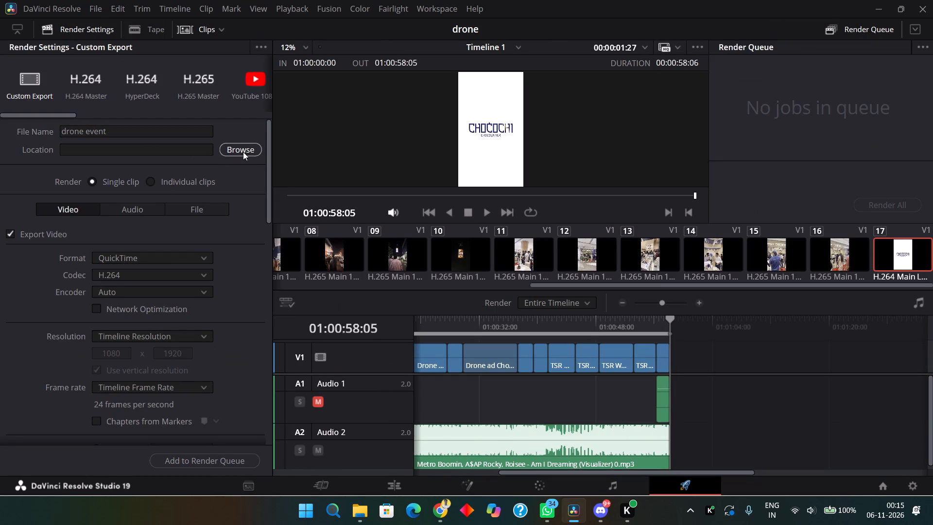
double_click(49, 168)
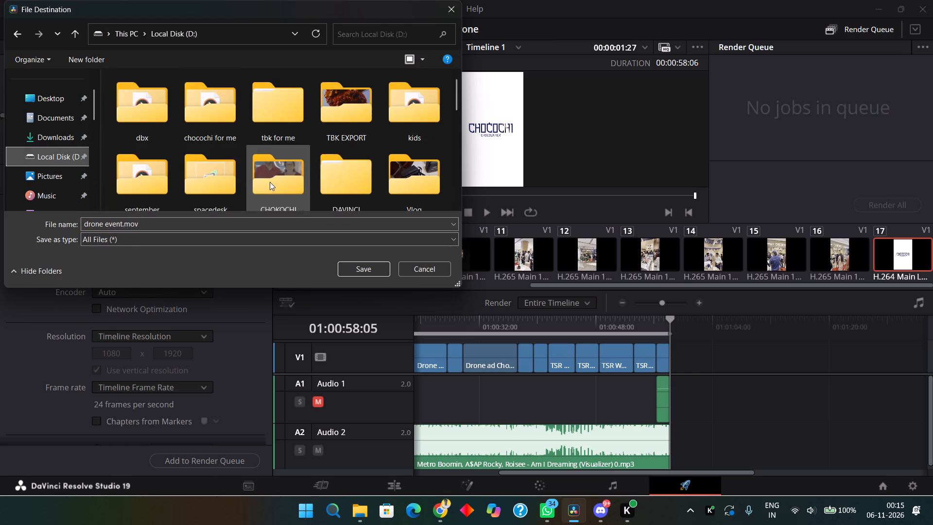
left_click(352, 262)
Set the export's video format to MP4.
left_click(129, 256)
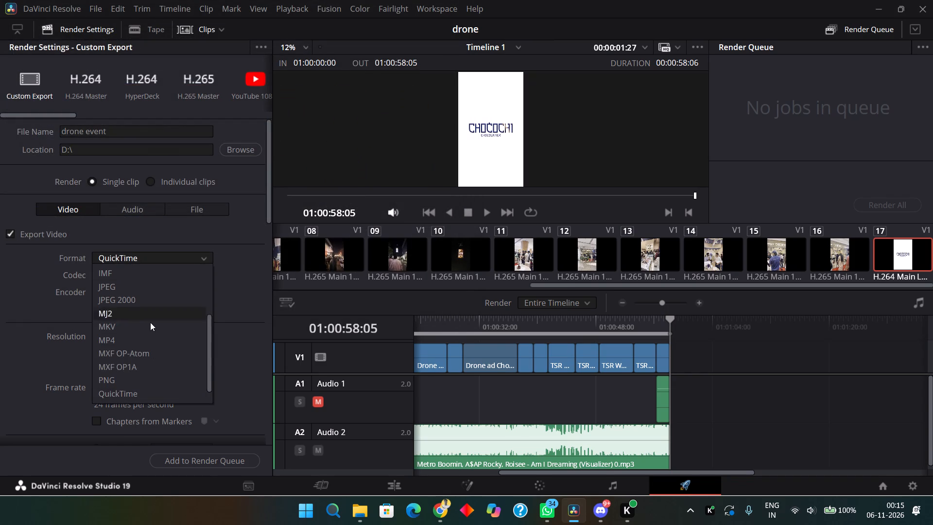
scroll(148, 358, "down", 3)
scroll(140, 376, "up", 5)
scroll(114, 312, "up", 4)
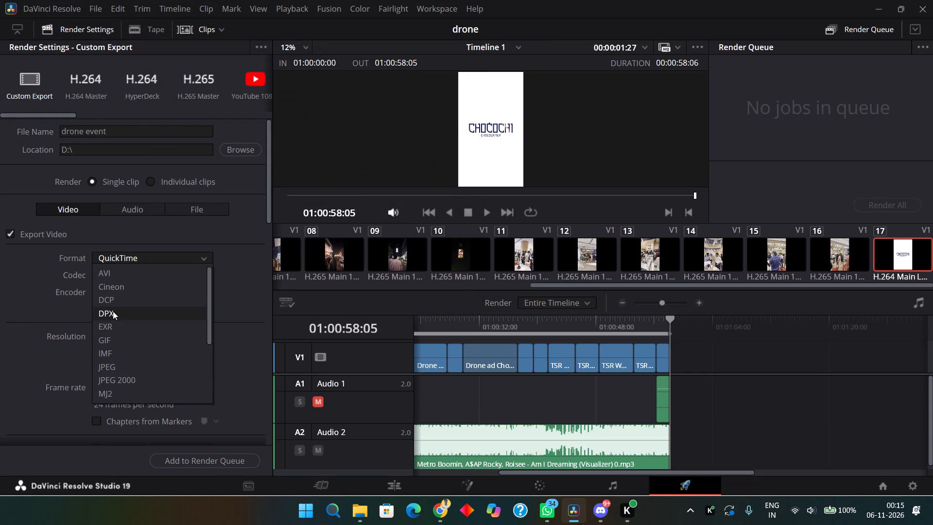
scroll(113, 311, "down", 7)
left_click(126, 330)
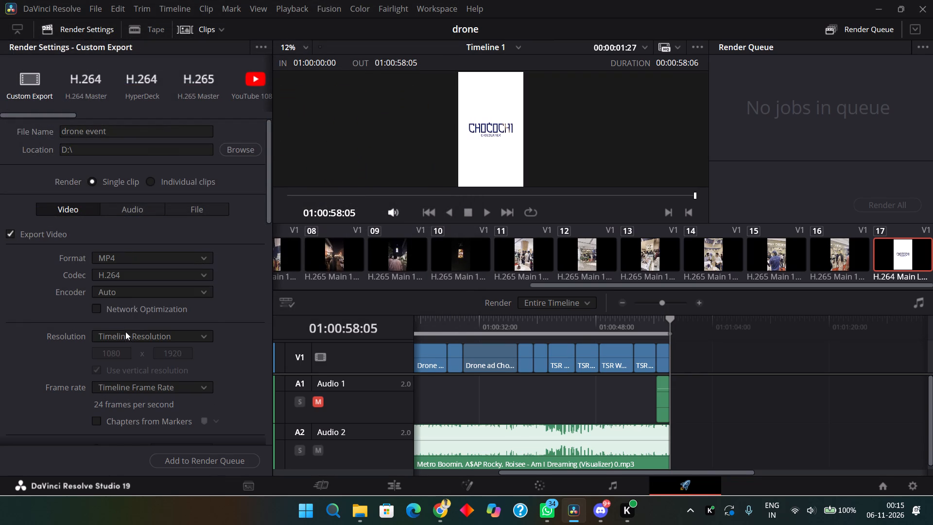
Set the export's color space tag to Rec.709 in the advanced video settings.
left_click(129, 274)
left_click_drag(128, 274, 122, 278)
scroll(133, 300, "down", 6)
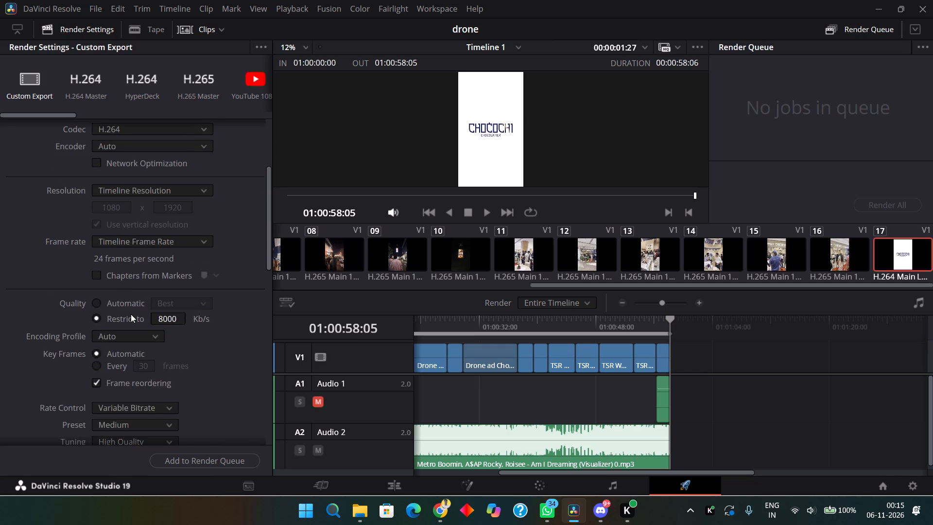
scroll(130, 314, "down", 12)
scroll(103, 371, "down", 4)
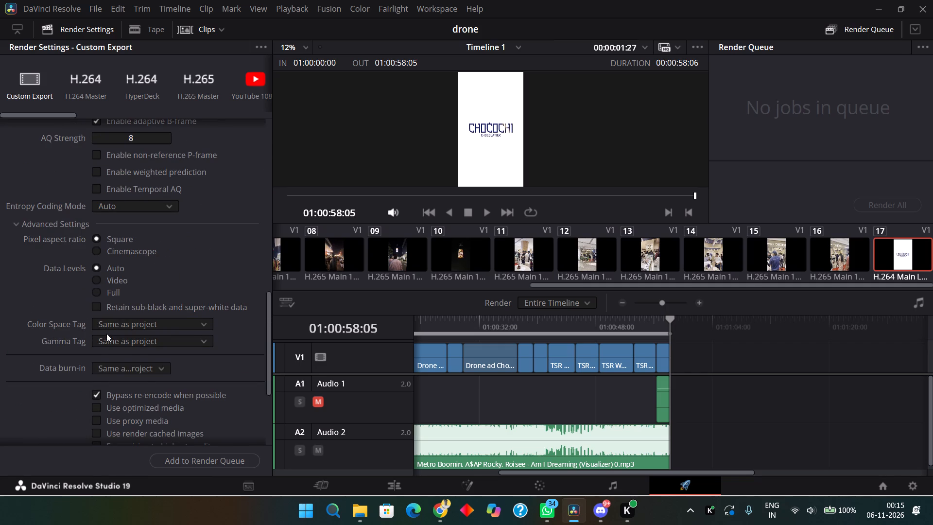
left_click(112, 323)
scroll(127, 374, "down", 11)
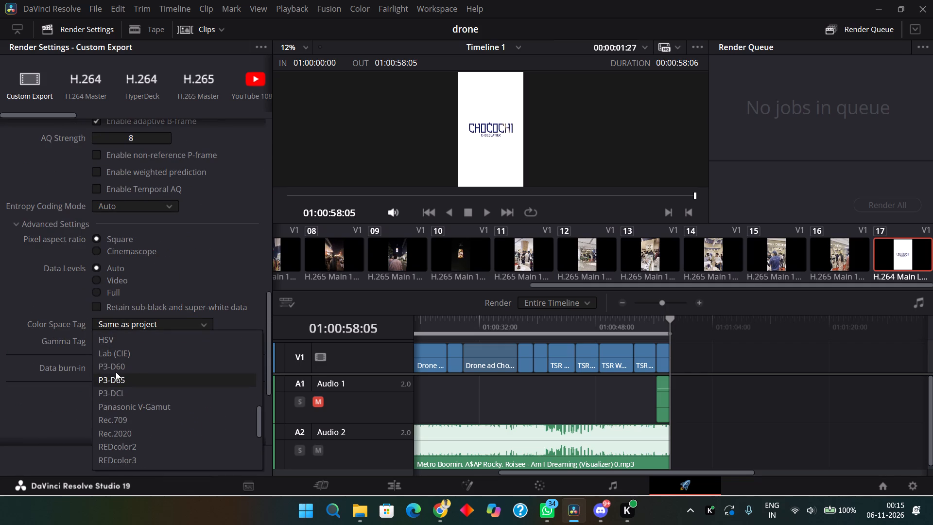
left_click(136, 416)
Set the export's gamma tag to Gamma 2.2.
left_click(132, 344)
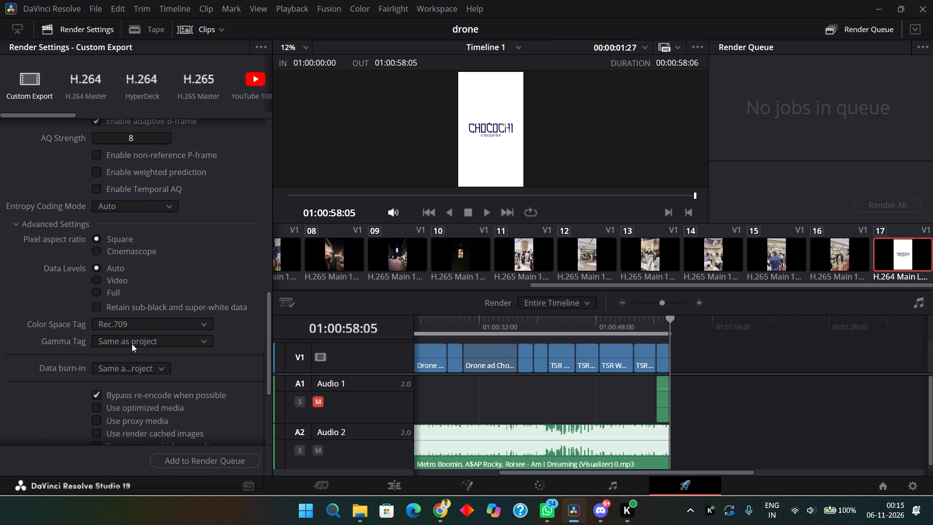
scroll(124, 380, "down", 8)
scroll(135, 434, "down", 5)
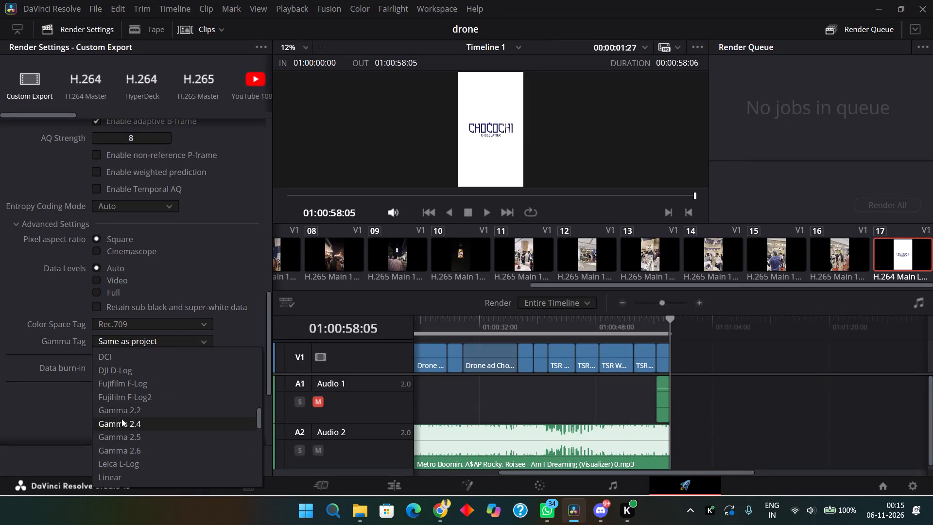
left_click(123, 408)
left_click(119, 373)
left_click_drag(14, 370, 21, 379)
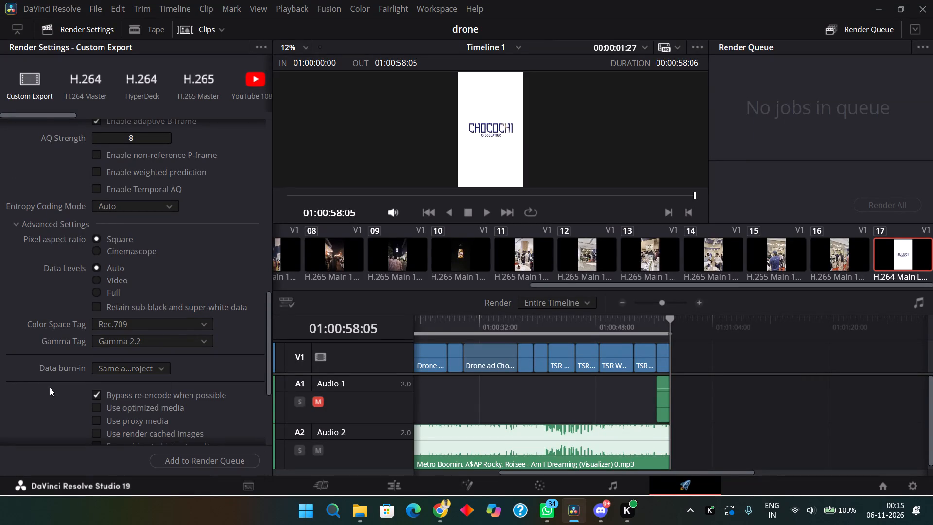
Enable forcing both debayer and sizing to highest quality for the export.
scroll(52, 392, "down", 6)
left_click(87, 312)
left_click(93, 311)
left_click(99, 299)
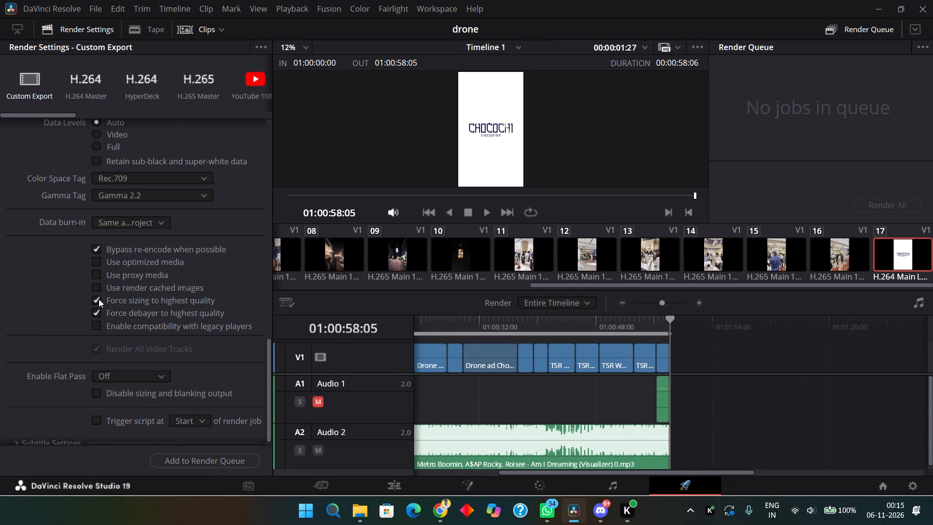
Add the drone event export to the render queue and render it.
scroll(93, 320, "down", 9)
left_click(201, 463)
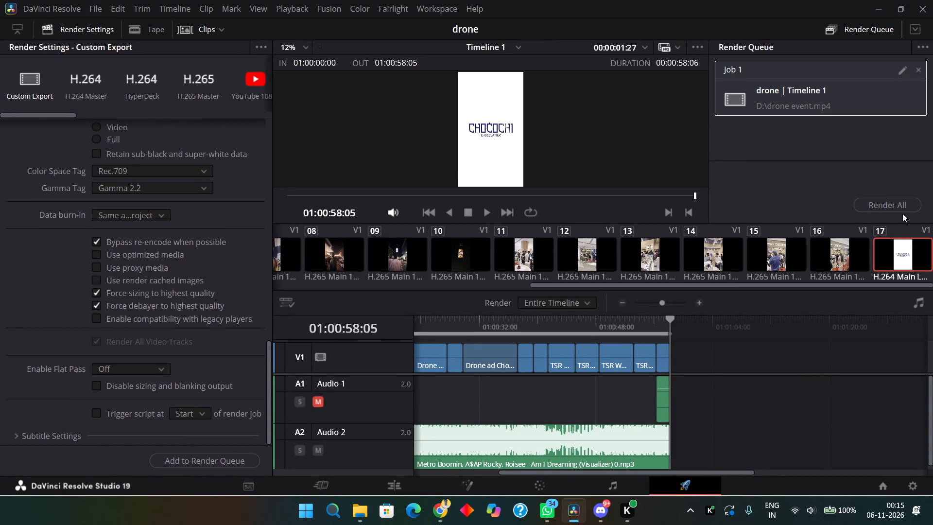
left_click(900, 203)
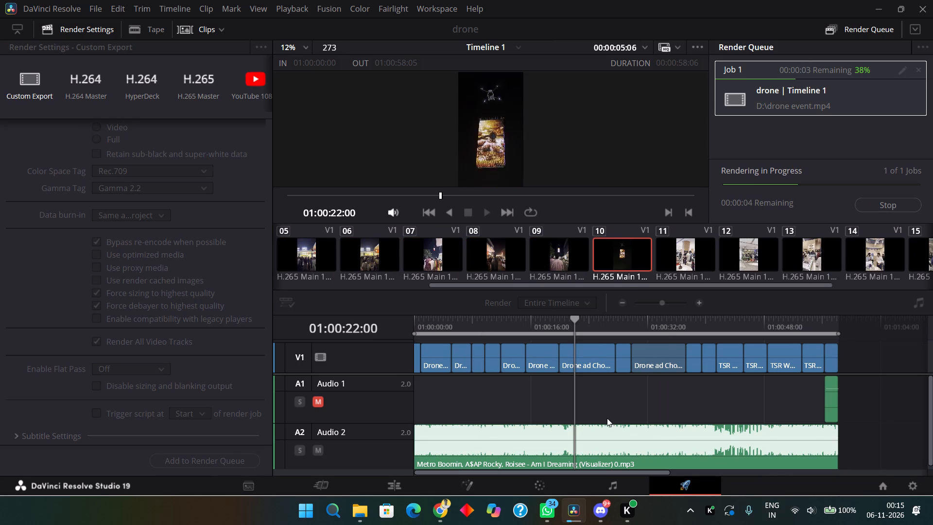
Return to the Edit page once the render is complete.
left_click(393, 478)
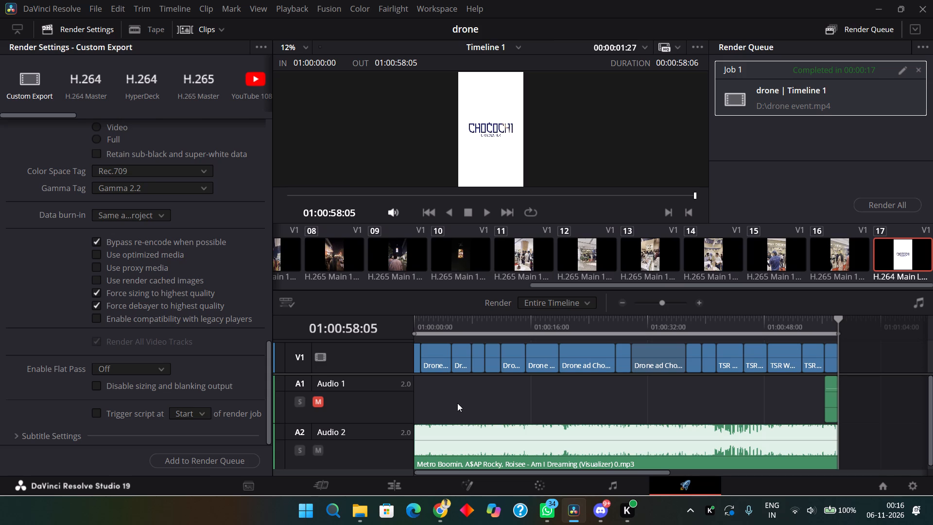
left_click_drag(405, 486, 410, 490)
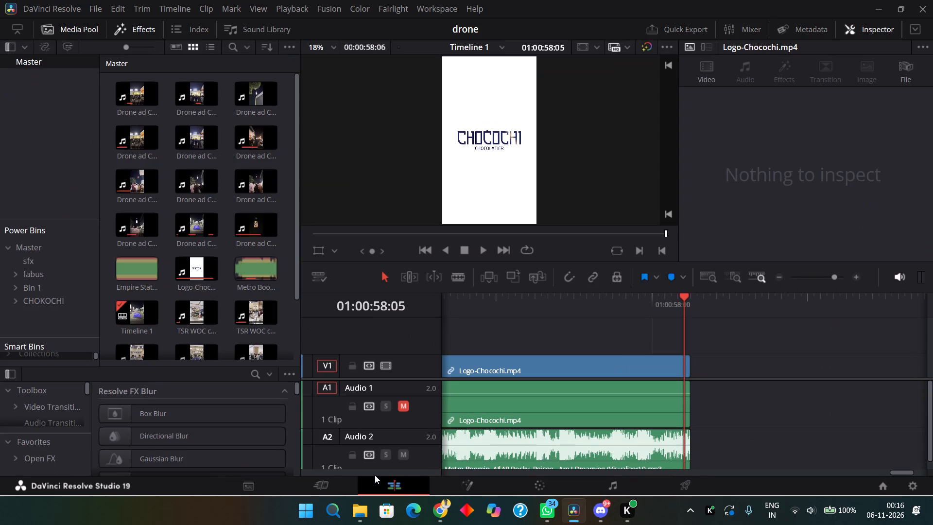
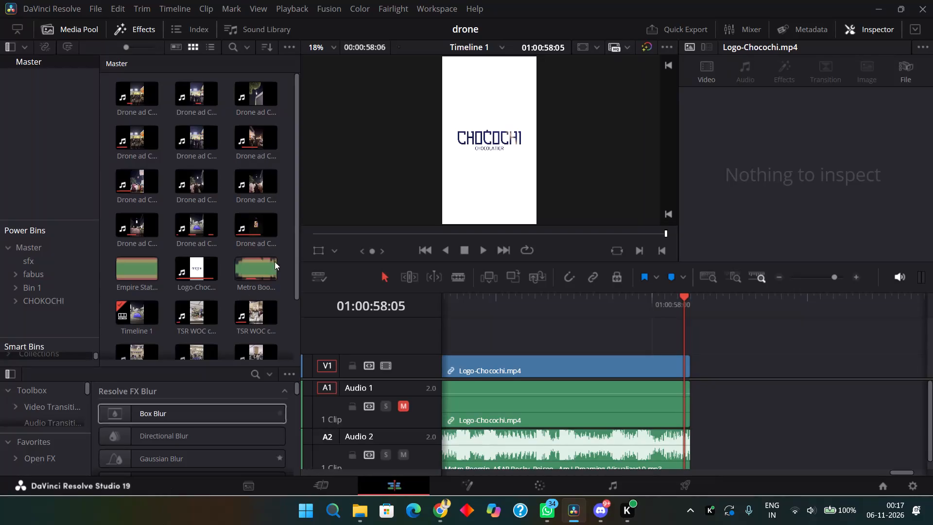
Pause the comedy video playing on YouTube in Chrome and return to DaVinci Resolve.
left_click(449, 523)
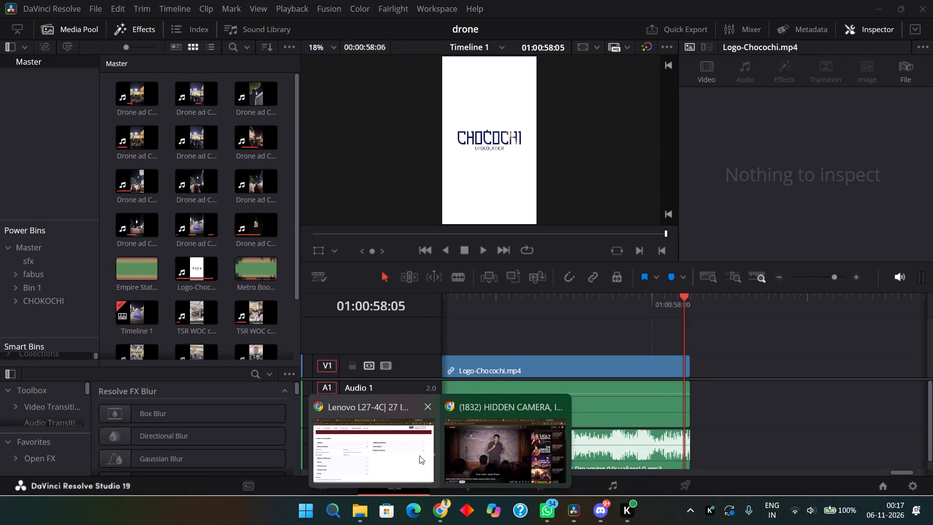
left_click(483, 449)
left_click(318, 276)
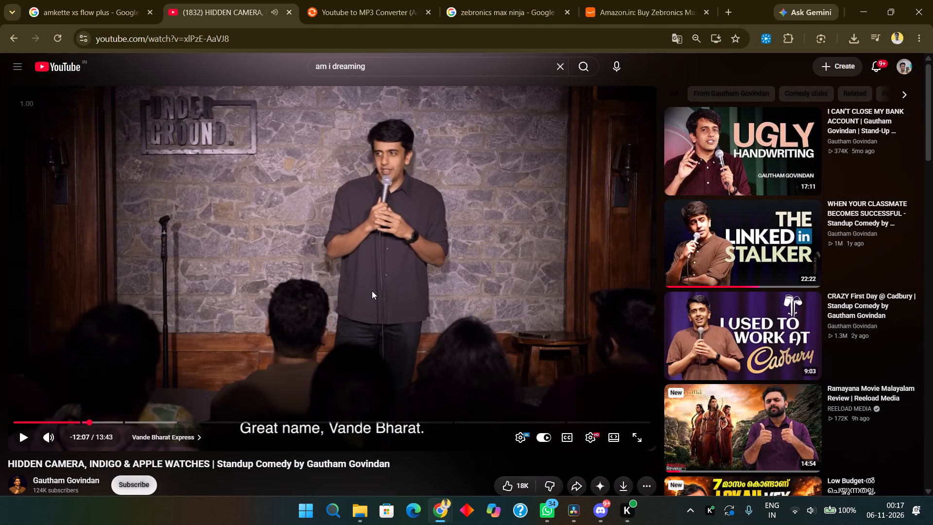
key("alt+Tab")
Place the YTDown effect clip from the Bin 1 / efx power bin on V2 over the timeline's first cut.
scroll(646, 315, "up", 9, "ctrl")
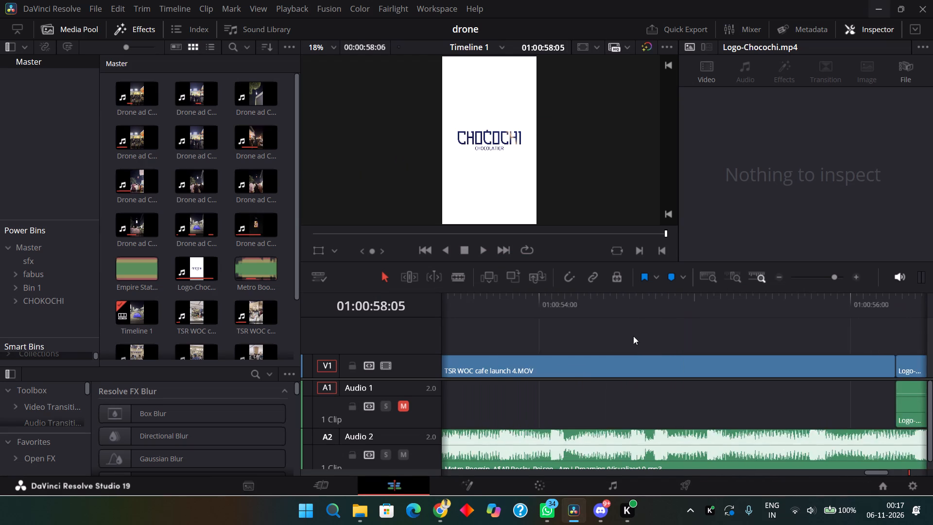
scroll(633, 336, "up", 5, "ctrl")
scroll(605, 355, "down", 13, "alt")
left_click_drag(510, 310, 471, 319)
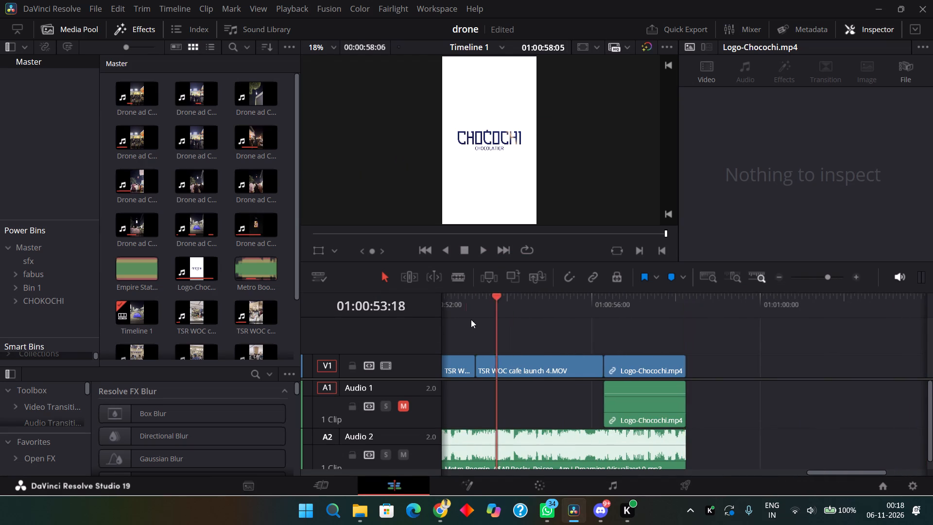
left_click_drag(471, 319, 353, 349)
left_click(468, 315)
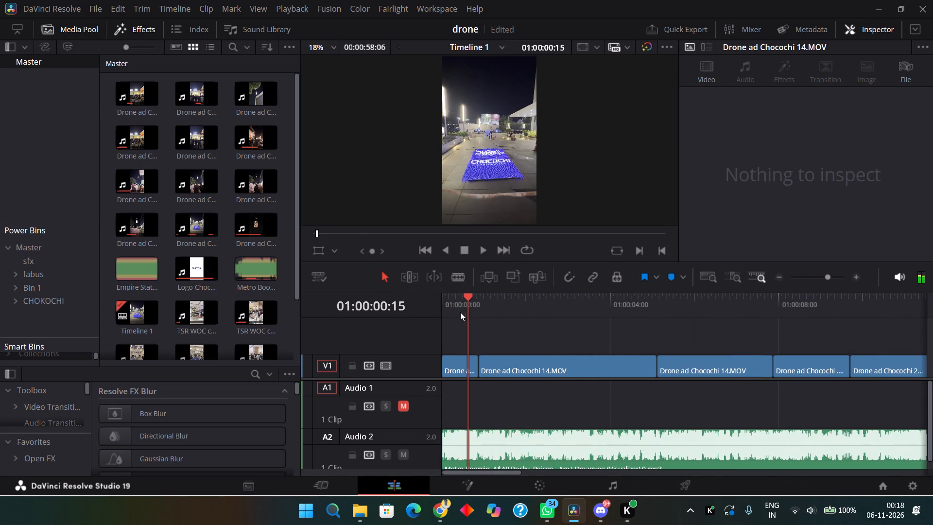
left_click(47, 243)
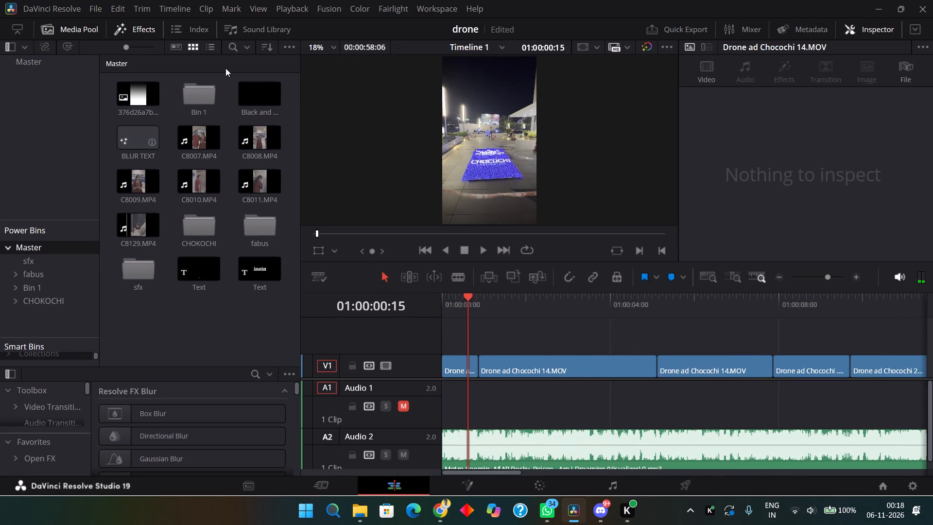
double_click(204, 99)
double_click(140, 107)
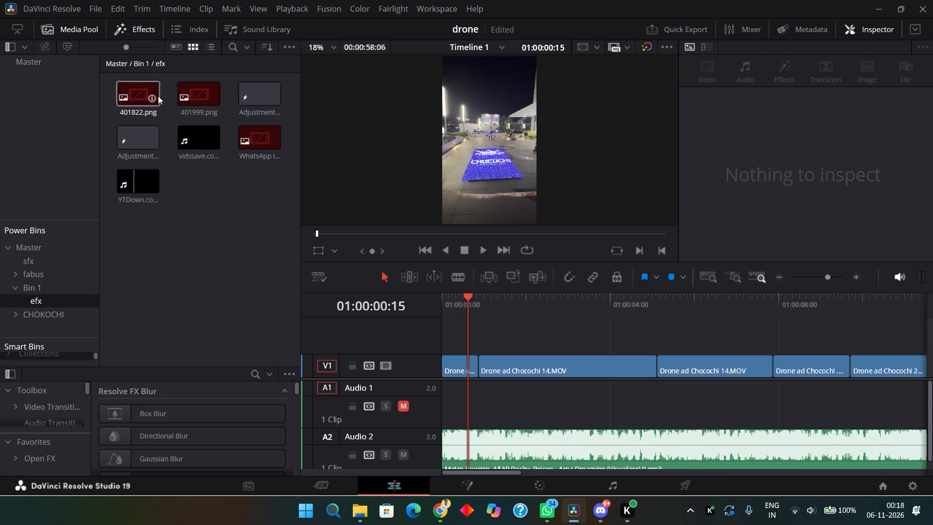
left_click_drag(145, 182, 436, 357)
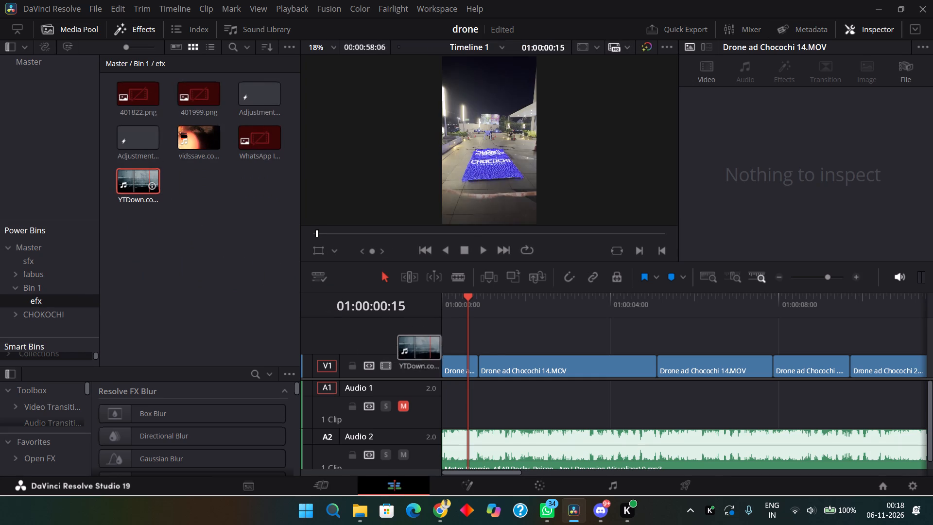
left_click_drag(436, 357, 472, 352)
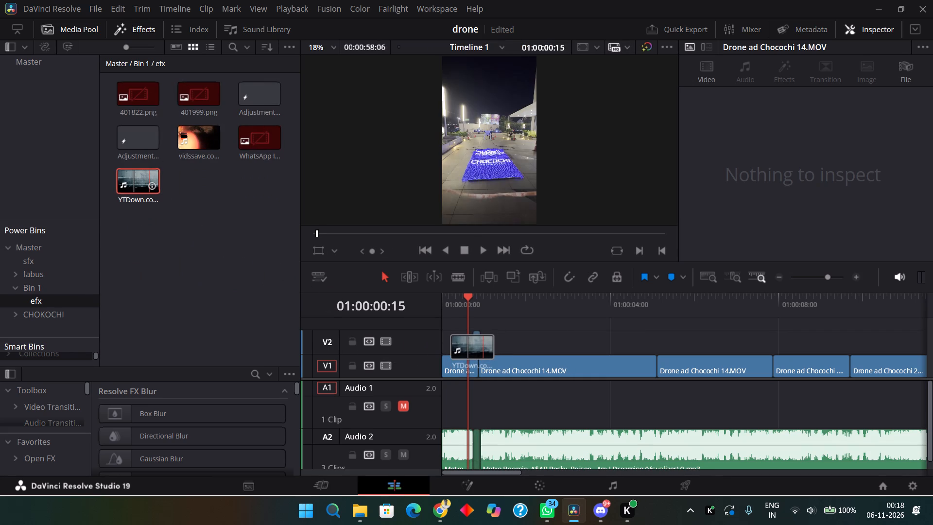
left_click_drag(472, 352, 472, 355)
middle_click(472, 355)
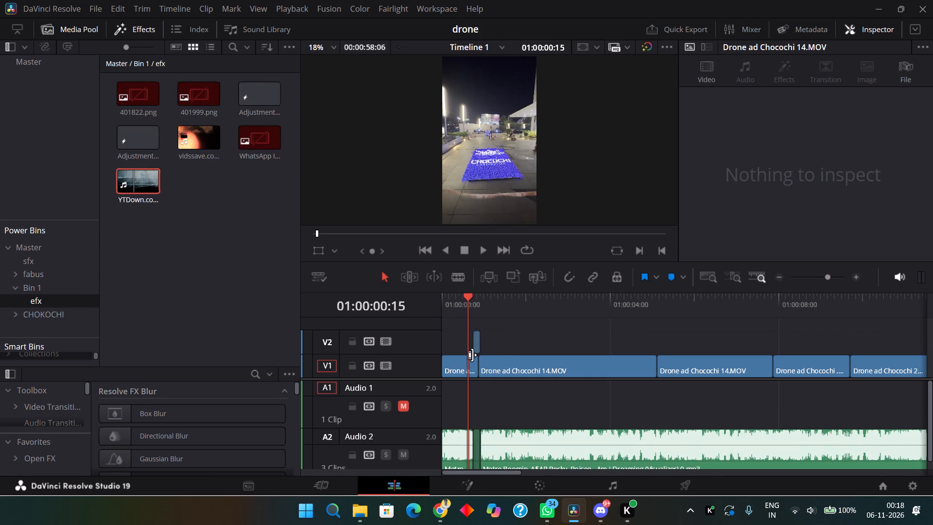
Delete the effect clip's audio from Audio 2 and extend the second part of the music back to close the gap.
left_click(480, 446)
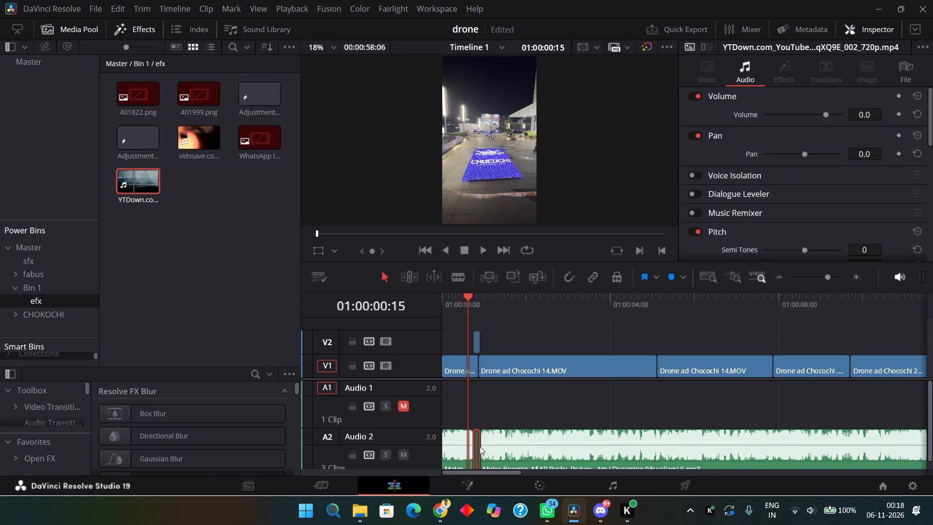
key("BackSpace")
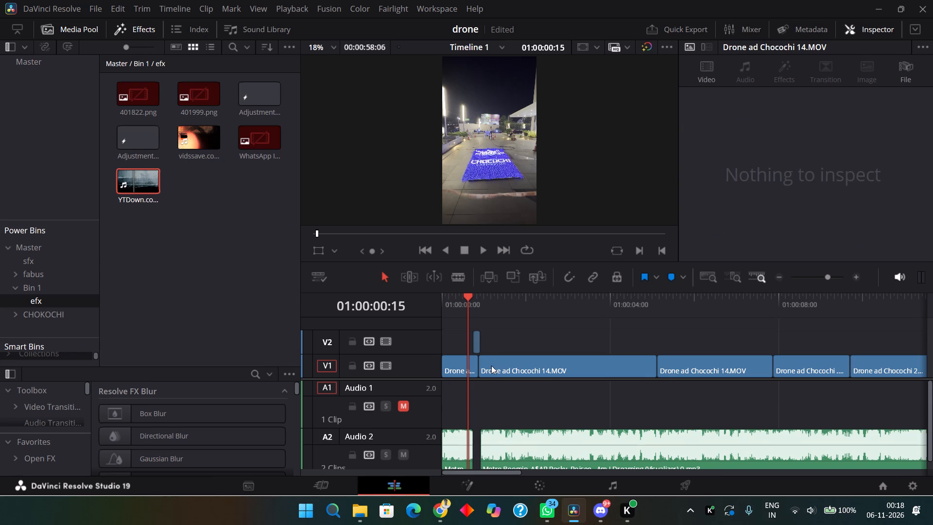
scroll(488, 365, "up", 5, "alt")
left_click_drag(503, 458, 534, 455)
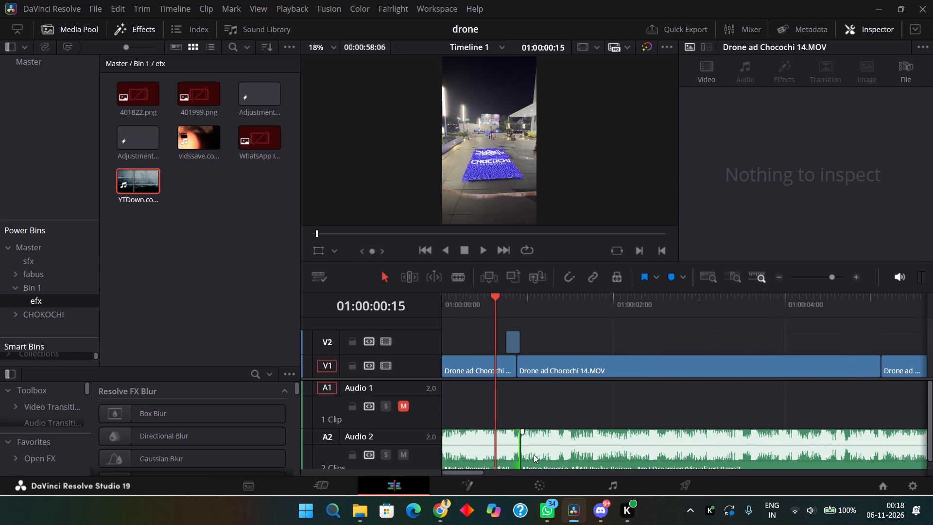
Shift the V2 effect clip slightly later so it straddles the first cut, and play it back.
key("space")
key("space")
left_click_drag(509, 334, 515, 332)
left_click(494, 303)
key("space")
key("space")
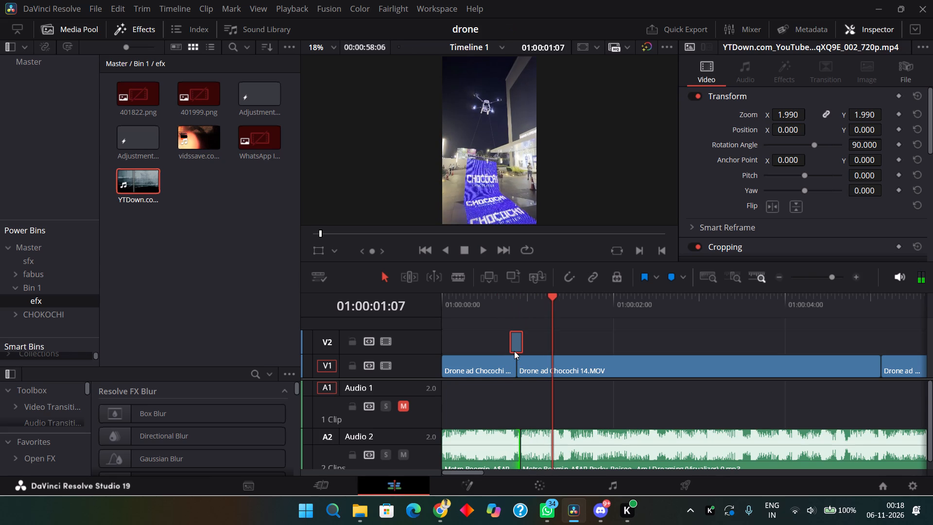
Open the V2 effect clip's source and add only its audio to Audio 1 beneath the effect, checking it in playback.
left_click(518, 340)
left_click(613, 254)
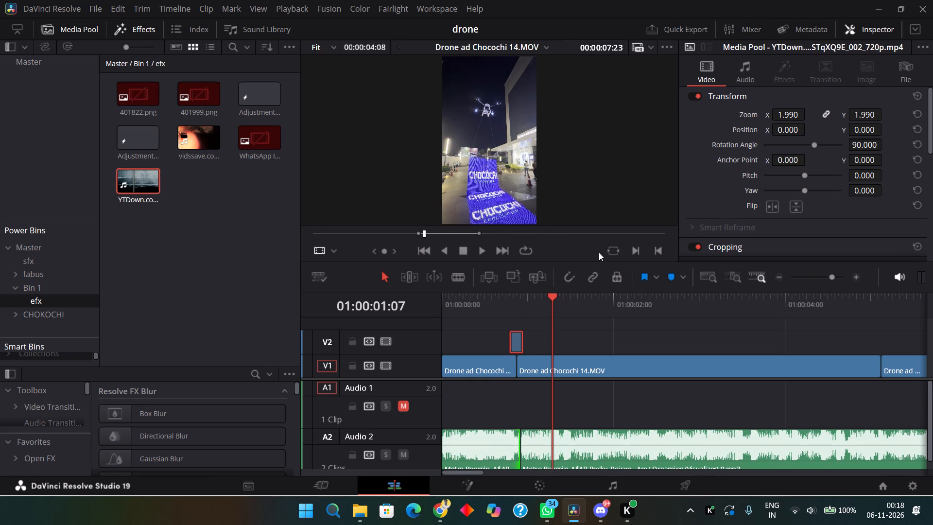
left_click(603, 251)
left_click(605, 251)
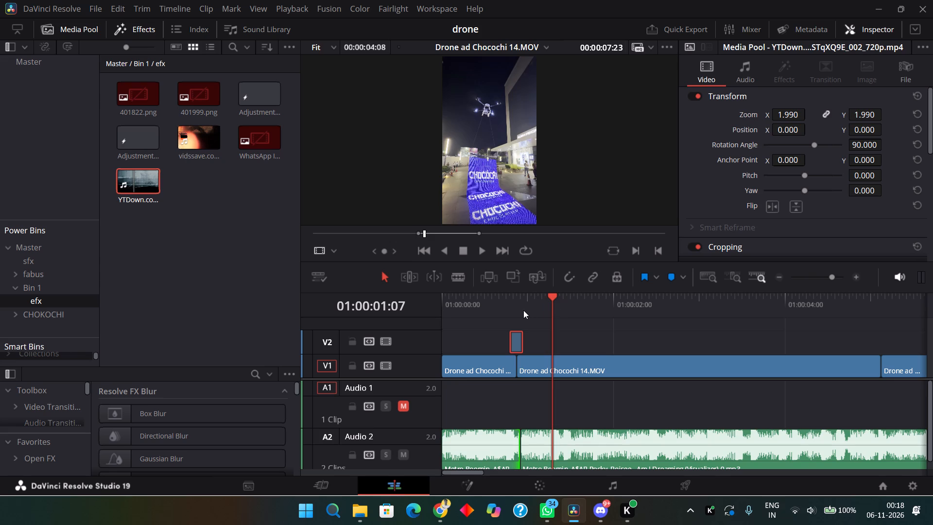
left_click(523, 310)
left_click(520, 306)
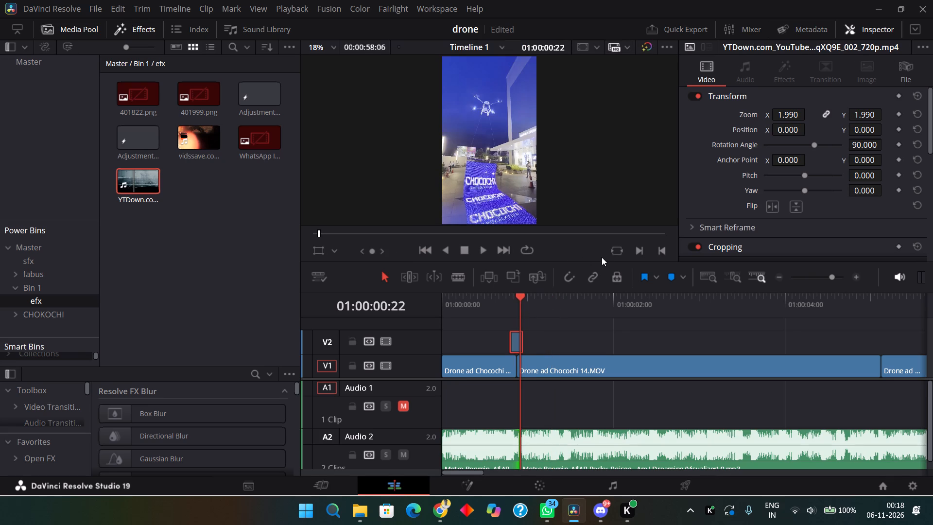
left_click(617, 254)
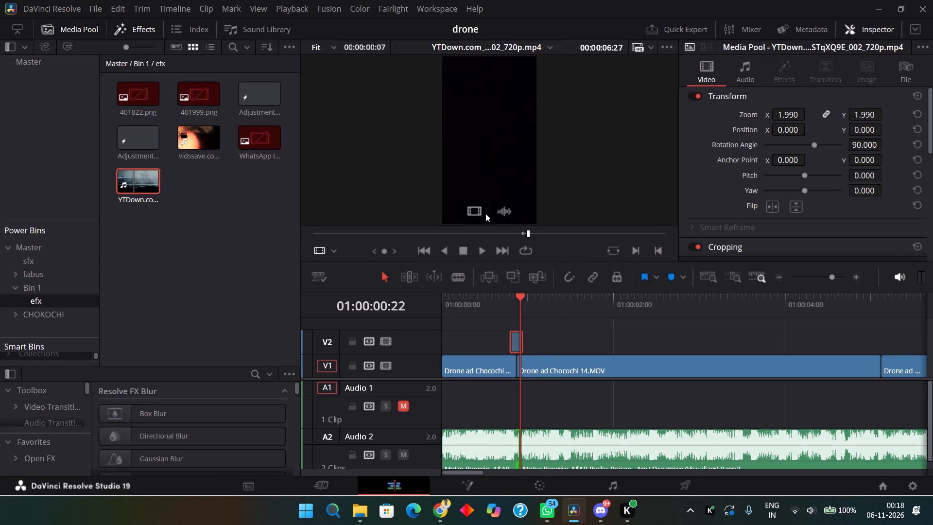
left_click_drag(500, 208, 512, 391)
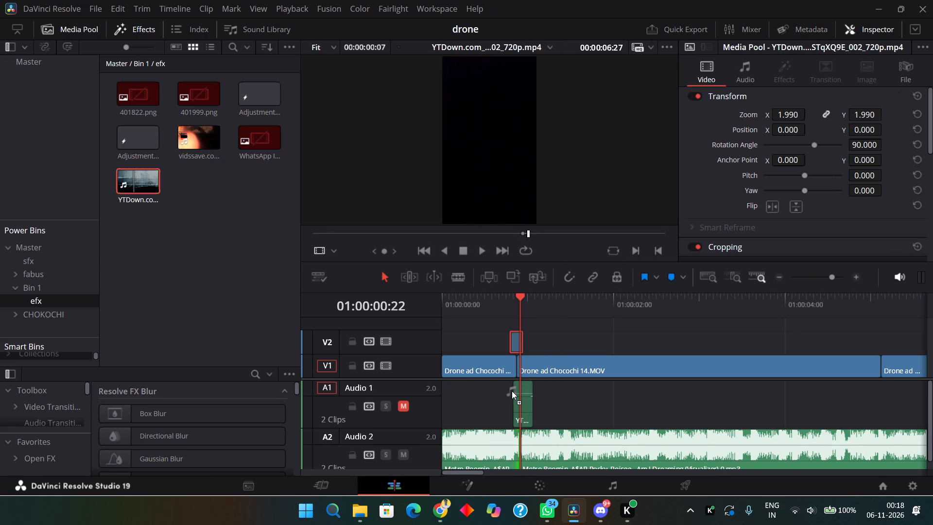
left_click_drag(512, 391, 505, 391)
left_click(505, 302)
key("space")
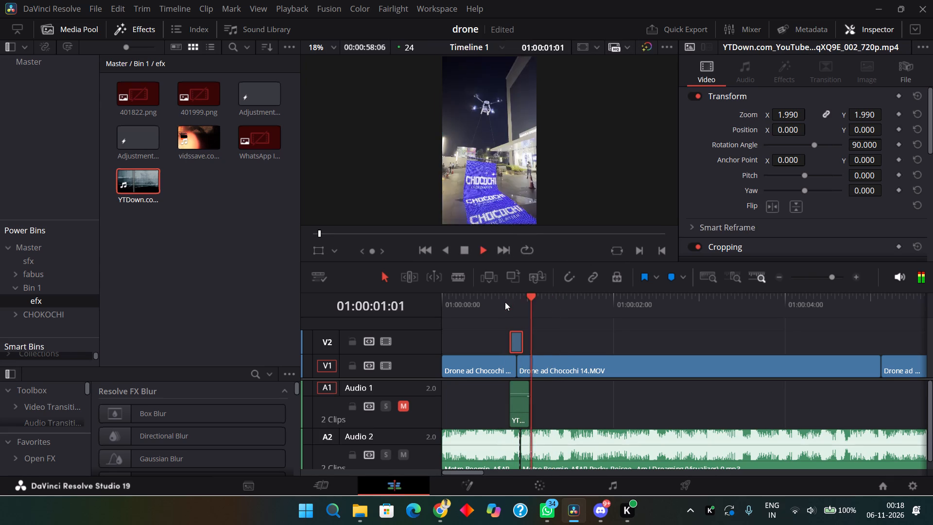
key("space")
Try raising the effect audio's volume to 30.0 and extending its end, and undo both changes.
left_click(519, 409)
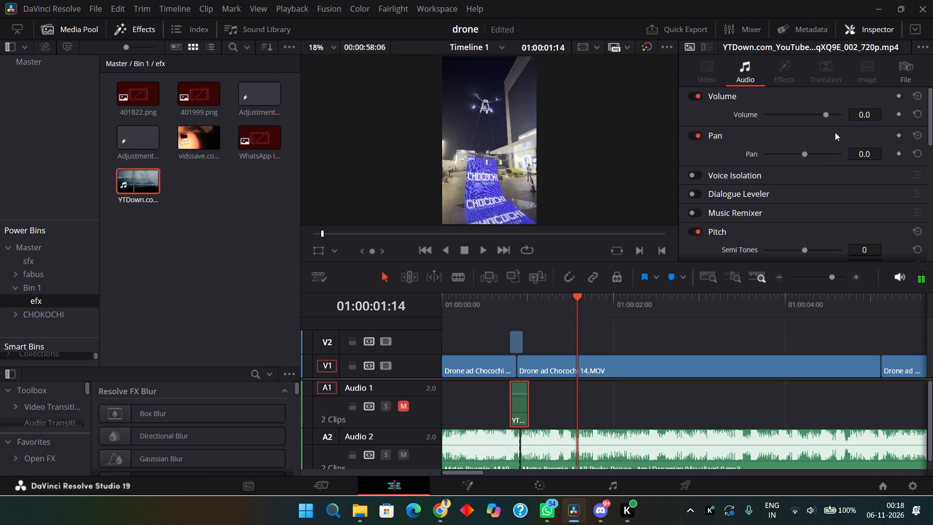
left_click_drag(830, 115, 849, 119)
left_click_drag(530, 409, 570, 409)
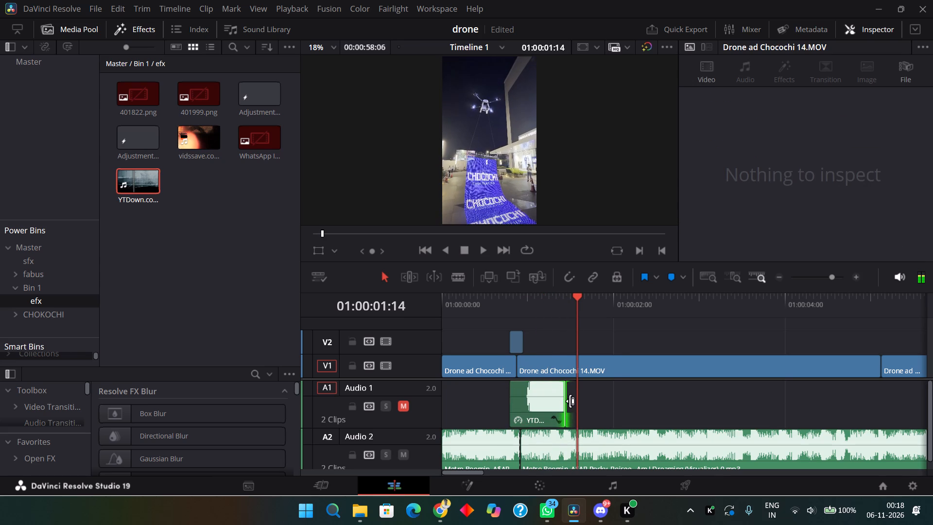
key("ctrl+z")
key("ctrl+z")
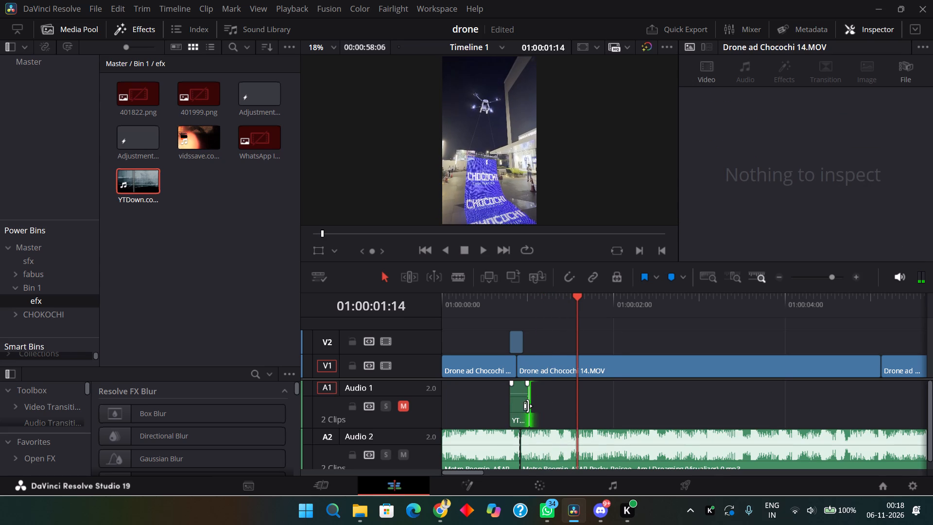
Extend the end of the effect audio on Audio 1, move the clip 6 frames earlier and play it back.
left_click_drag(529, 406, 588, 408)
left_click_drag(553, 416, 528, 420)
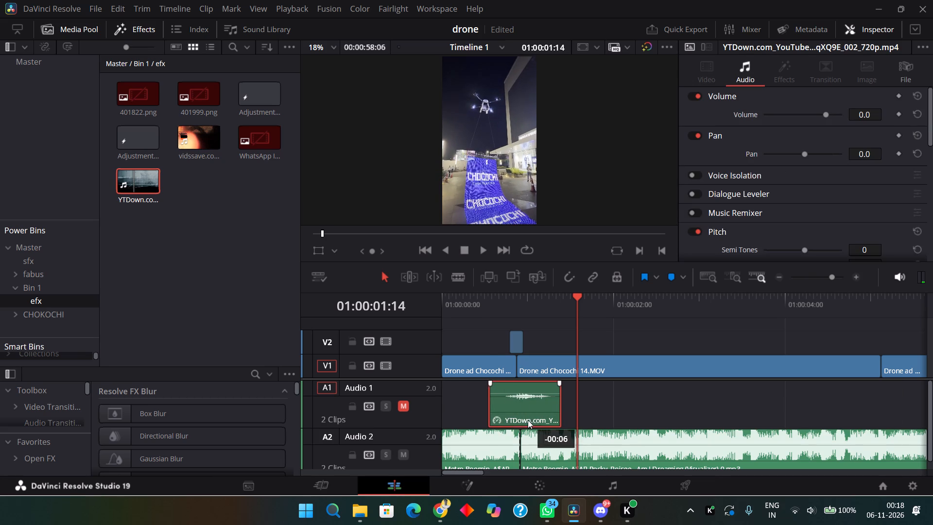
left_click(486, 303)
key("space")
key("space")
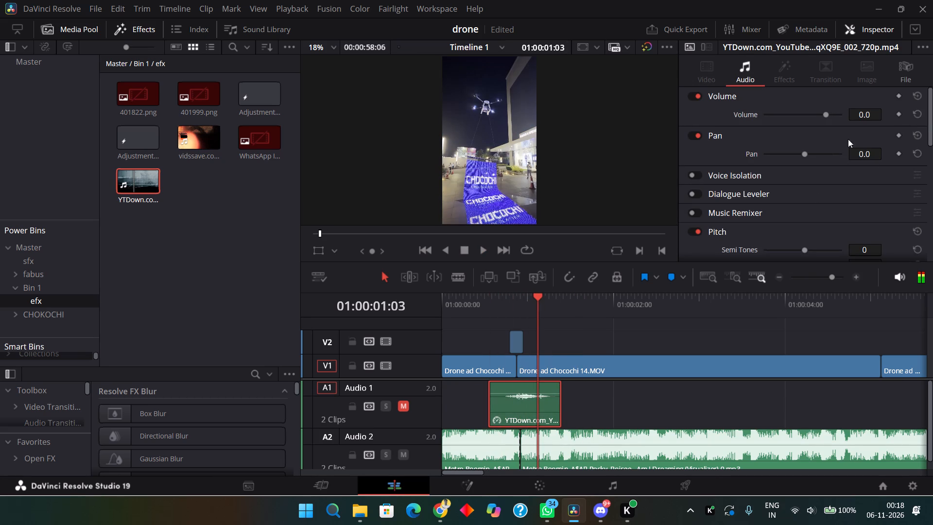
Raise the effect audio clip's volume to 14.1 and play it back.
left_click(834, 119)
left_click_drag(498, 302, 495, 308)
key("space")
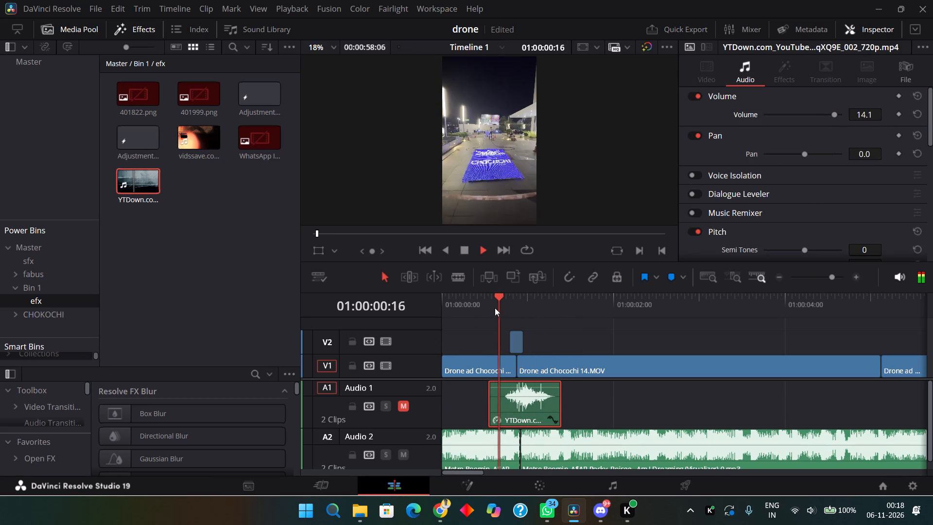
key("space")
Unmute the Audio 1 track and play the effect sound against the first cut.
left_click(405, 403)
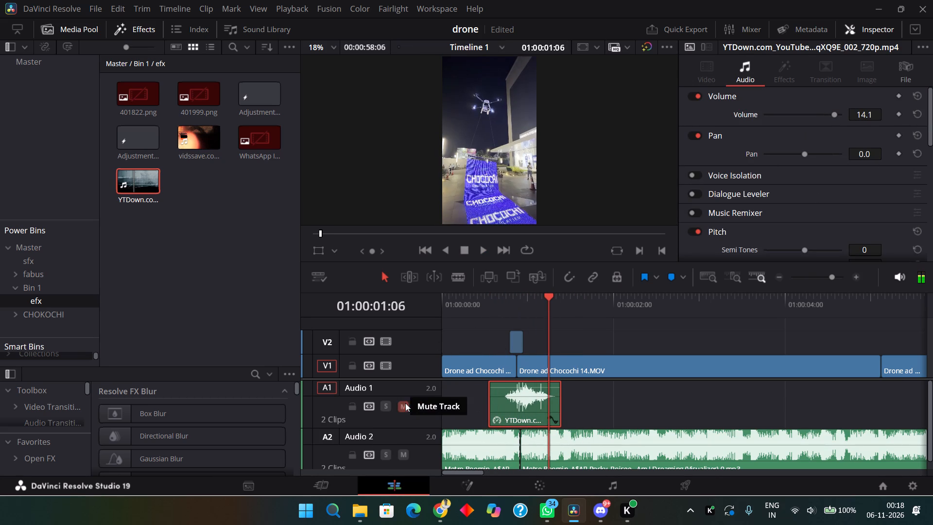
left_click(496, 314)
key("space")
key("space")
Move the effect audio on Audio 1 slightly earlier and play the opening from the start.
left_click_drag(511, 400, 498, 407)
left_click_drag(486, 307, 381, 311)
key("space")
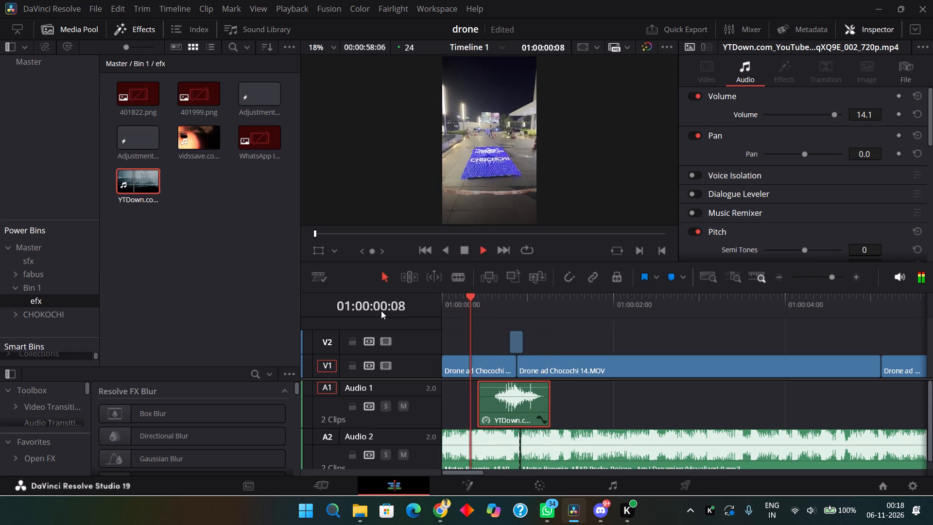
key("space")
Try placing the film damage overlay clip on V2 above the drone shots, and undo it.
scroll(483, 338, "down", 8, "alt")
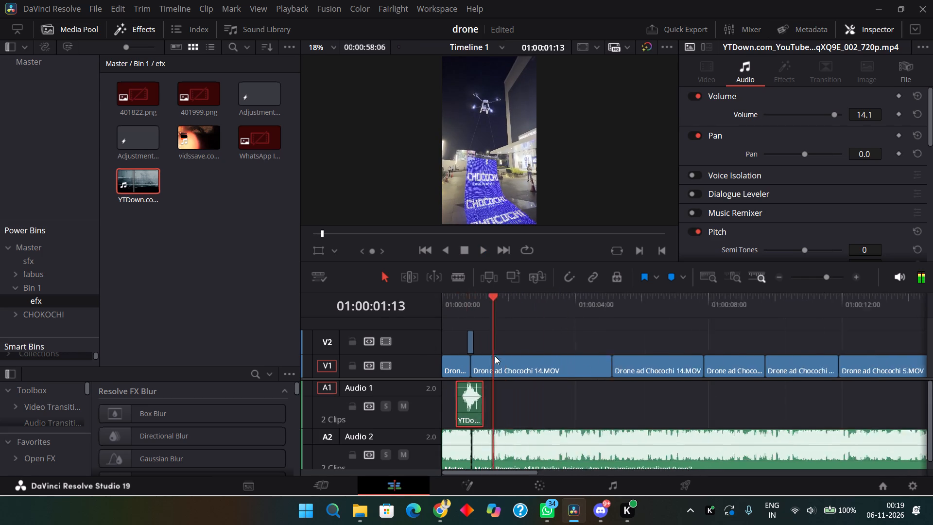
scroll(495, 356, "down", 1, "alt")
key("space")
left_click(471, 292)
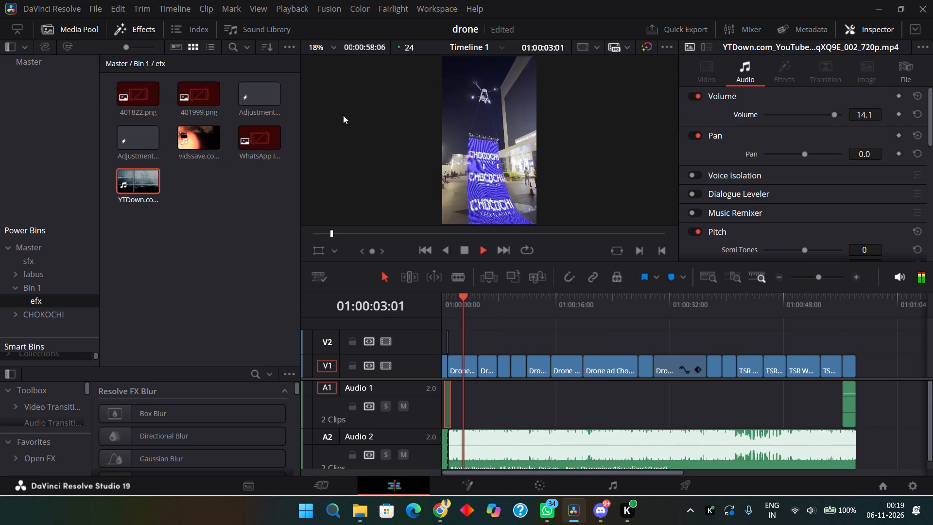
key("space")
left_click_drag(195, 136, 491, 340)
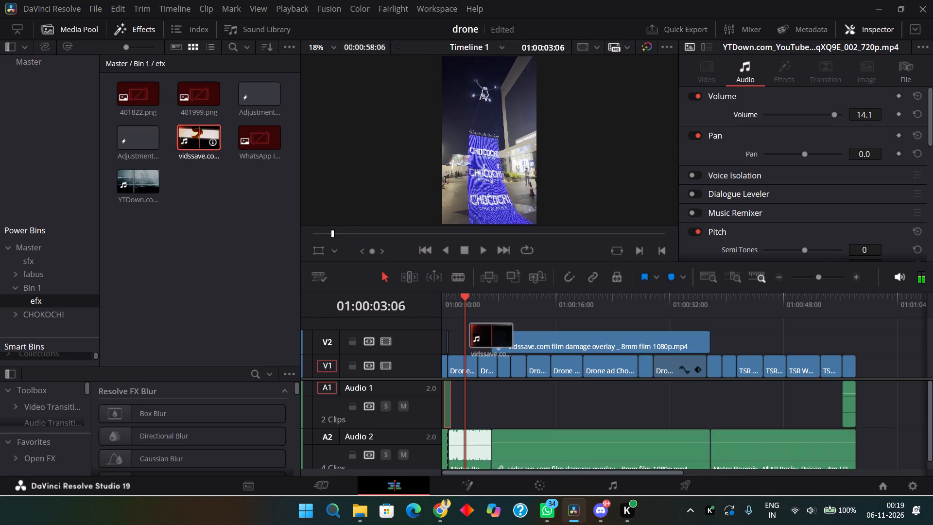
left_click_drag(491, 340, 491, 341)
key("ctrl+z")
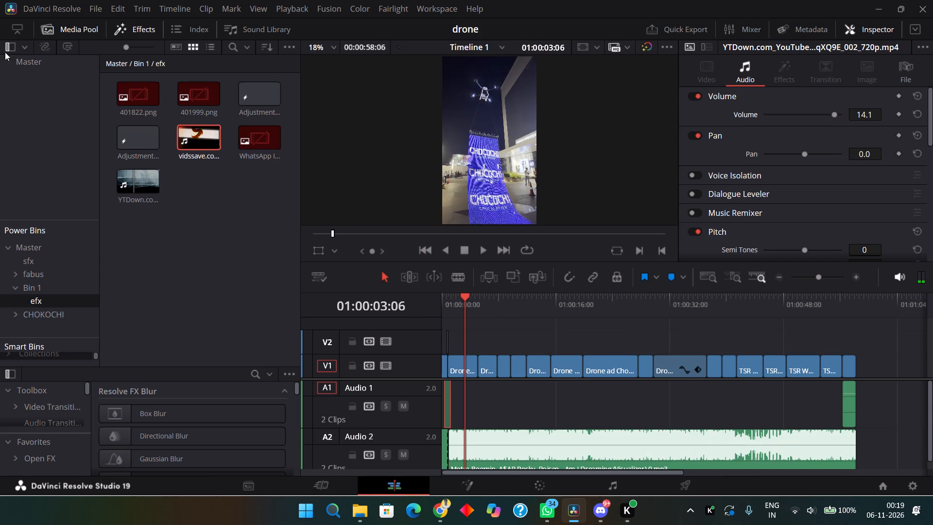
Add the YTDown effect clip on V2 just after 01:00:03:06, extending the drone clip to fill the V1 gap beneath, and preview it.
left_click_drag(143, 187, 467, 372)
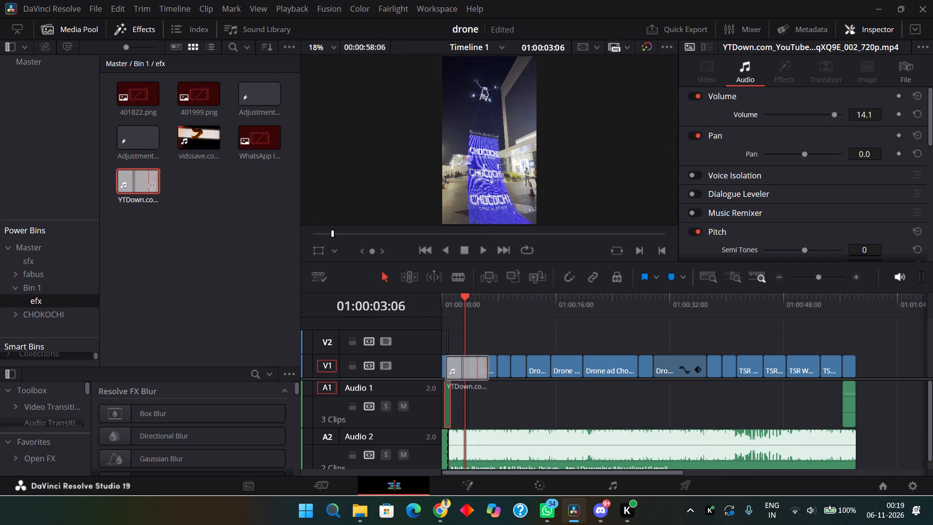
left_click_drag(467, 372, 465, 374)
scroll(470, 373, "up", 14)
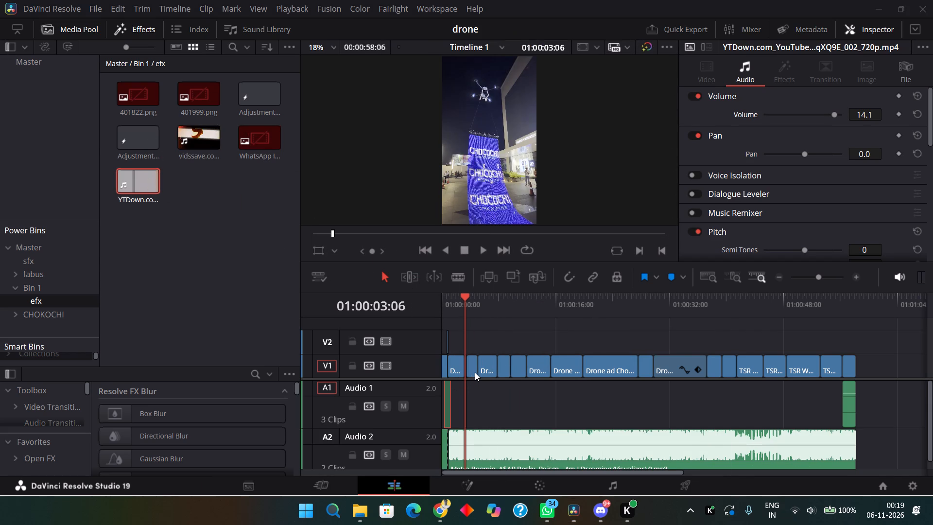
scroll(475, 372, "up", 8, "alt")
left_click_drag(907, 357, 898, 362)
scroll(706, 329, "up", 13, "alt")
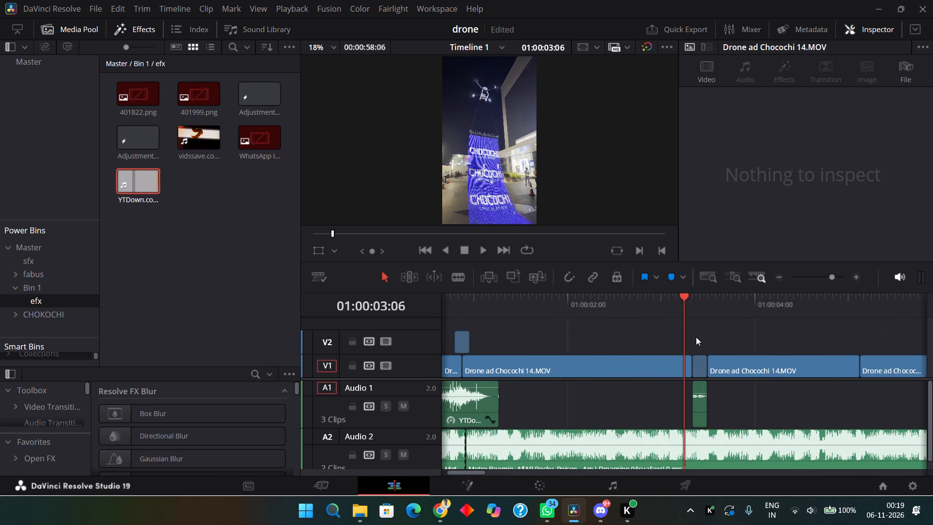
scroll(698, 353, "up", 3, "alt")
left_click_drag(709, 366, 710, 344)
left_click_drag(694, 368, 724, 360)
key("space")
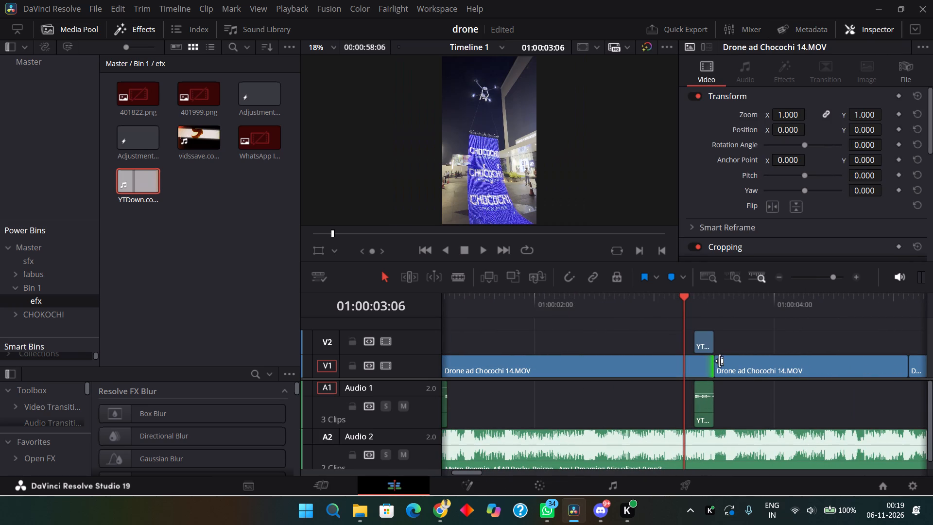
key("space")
Play the opening again across the first cut to check the existing flash effect.
scroll(715, 362, "down", 9, "alt")
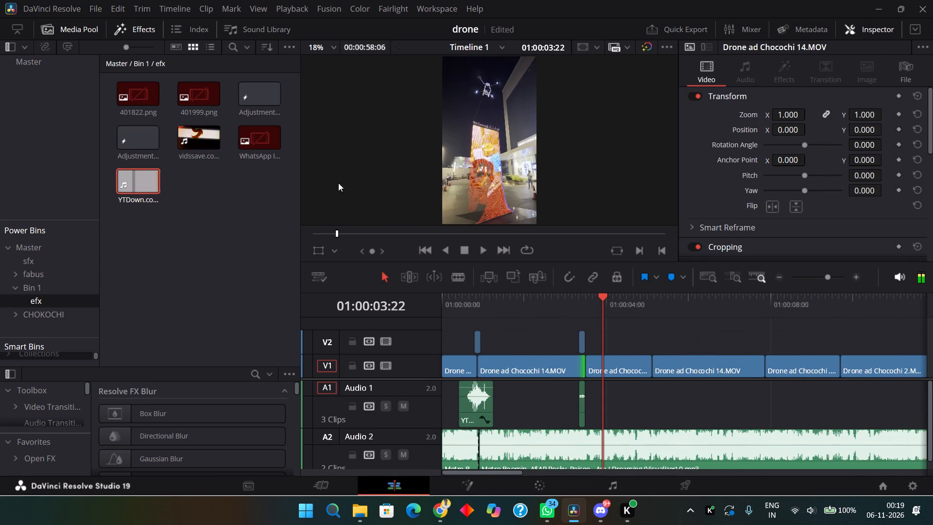
left_click_drag(488, 296, 486, 296)
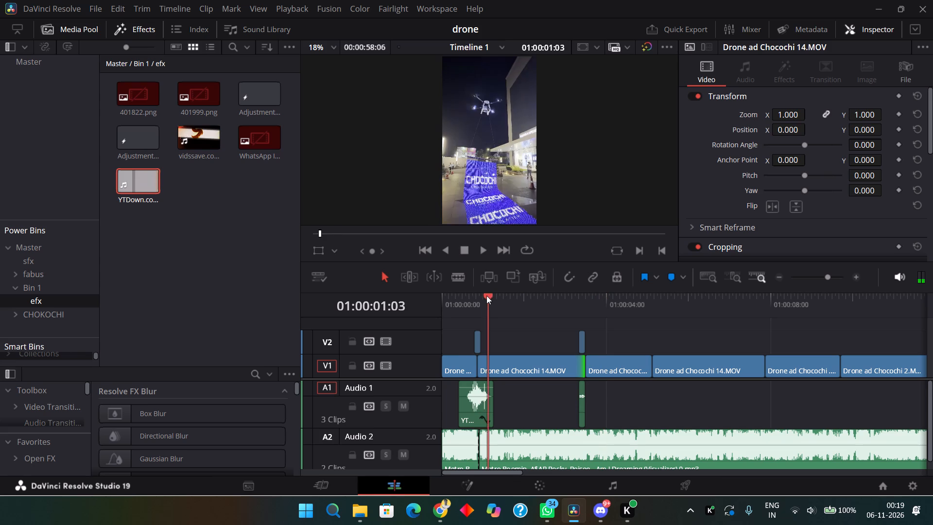
left_click_drag(486, 296, 457, 304)
key("space")
key("space")
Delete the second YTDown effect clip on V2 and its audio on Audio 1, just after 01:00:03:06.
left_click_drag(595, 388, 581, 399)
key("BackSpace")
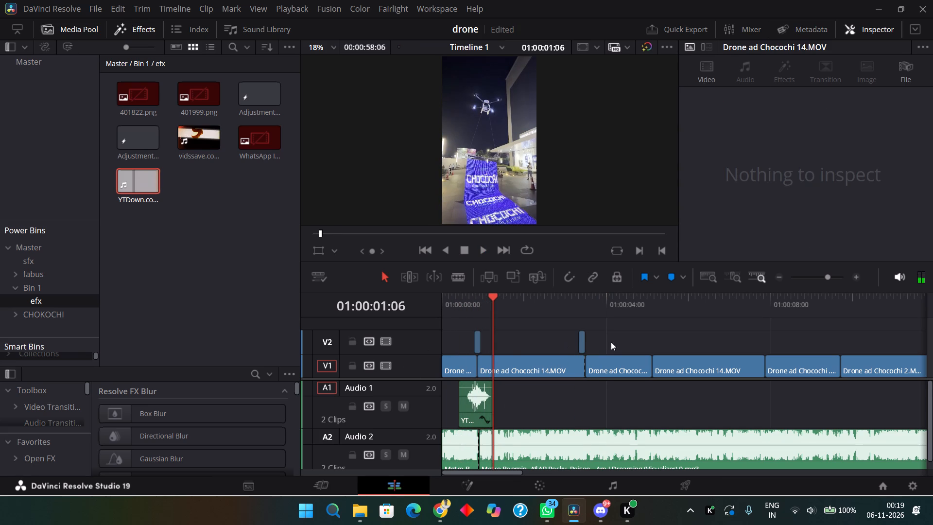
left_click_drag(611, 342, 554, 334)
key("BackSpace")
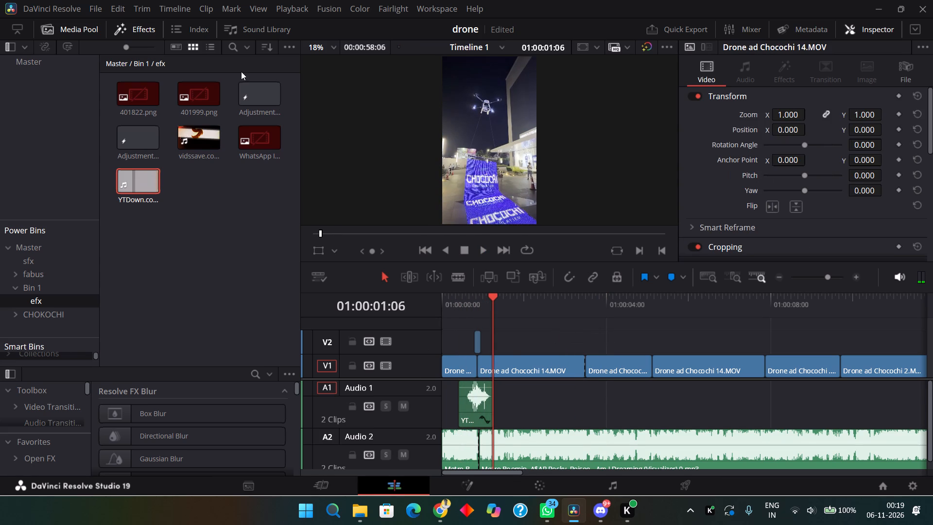
Place the first adjustment clip from the efx bin on V2, centred over the cut near 01:00:03:13, and play across it.
left_click_drag(249, 95, 584, 354)
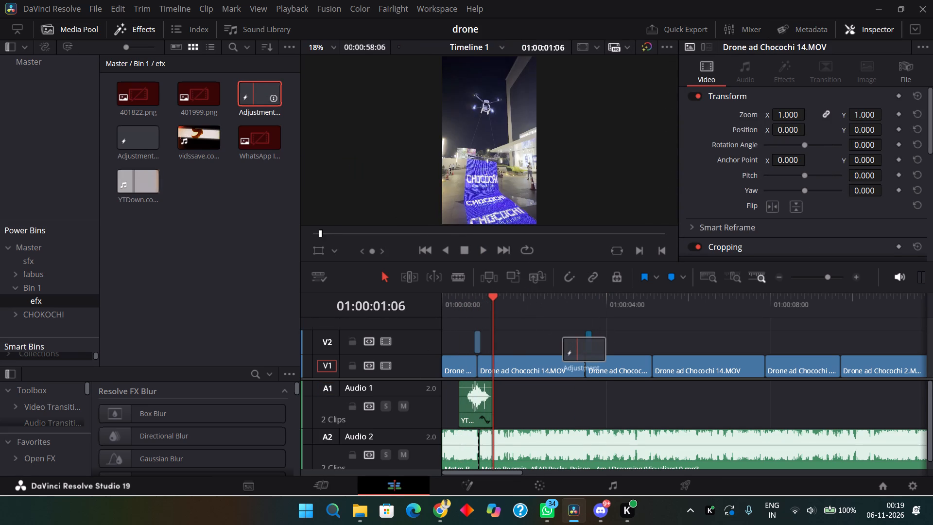
left_click_drag(584, 354, 582, 357)
scroll(582, 357, "up", 7, "alt")
scroll(794, 354, "up", 6, "alt")
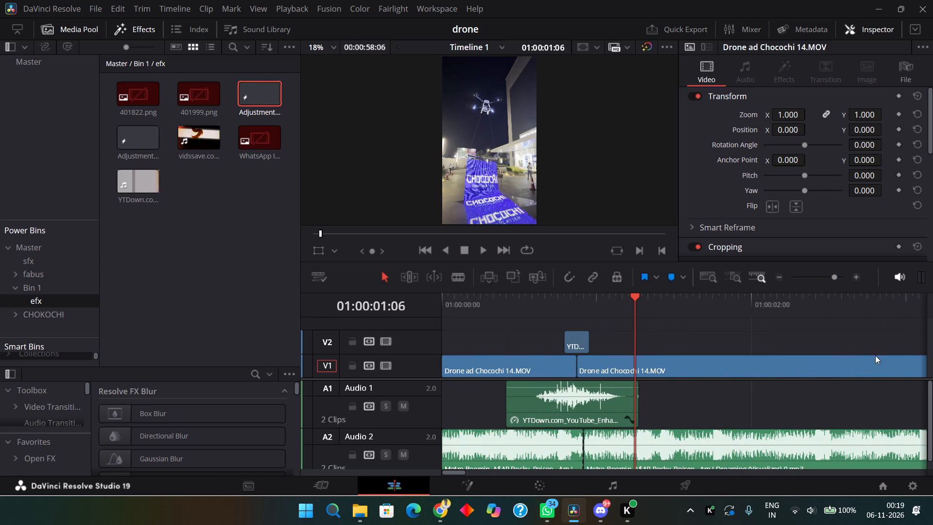
scroll(902, 332, "up", 1, "ctrl")
scroll(896, 340, "down", 2, "ctrl")
scroll(892, 342, "up", 9, "ctrl")
scroll(881, 348, "down", 5, "ctrl")
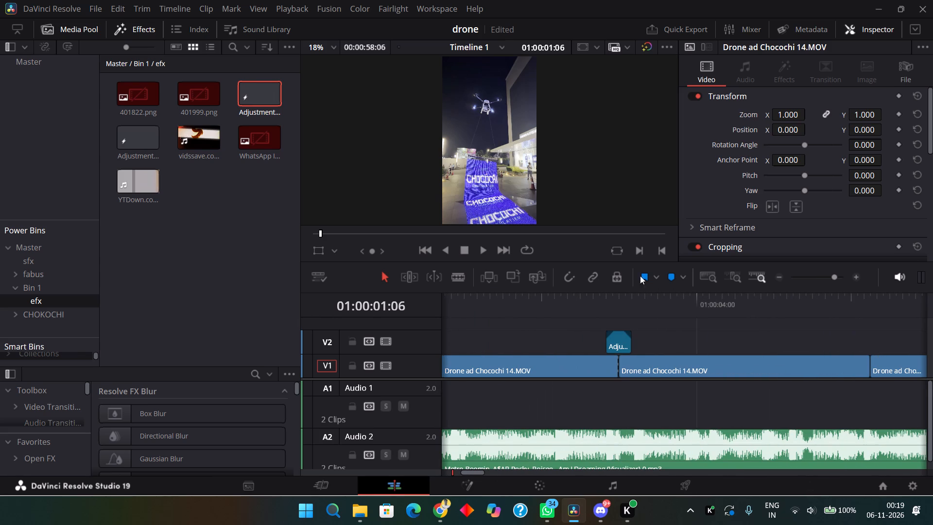
left_click(623, 312)
scroll(622, 313, "up", 16, "alt")
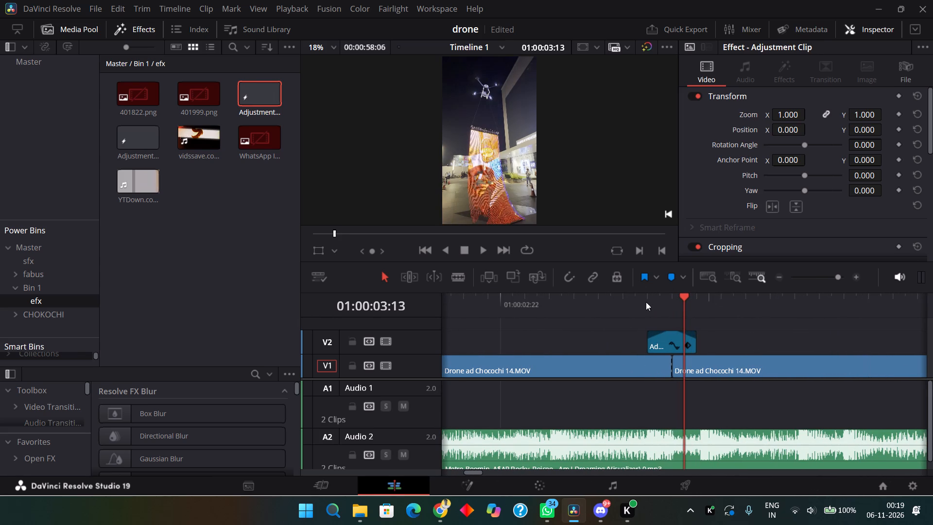
left_click_drag(641, 305, 625, 307)
key("space")
key("space")
Move the adjustment clip on V2 to centre it over the following drone shot cut at 01:00:05:03, and play across it.
left_click_drag(682, 339, 685, 339)
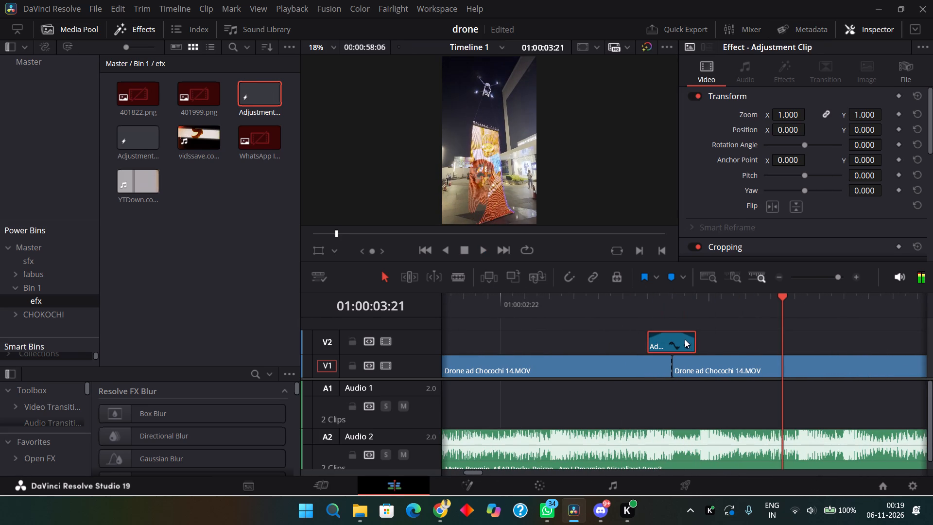
left_click_drag(685, 339, 693, 337)
scroll(687, 341, "down", 17, "alt")
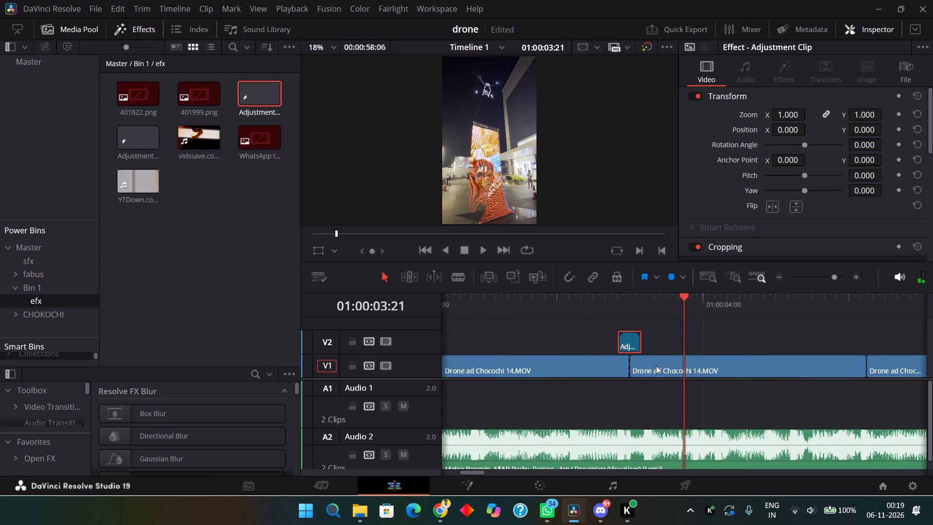
scroll(656, 366, "down", 6, "alt")
left_click_drag(653, 337, 789, 332)
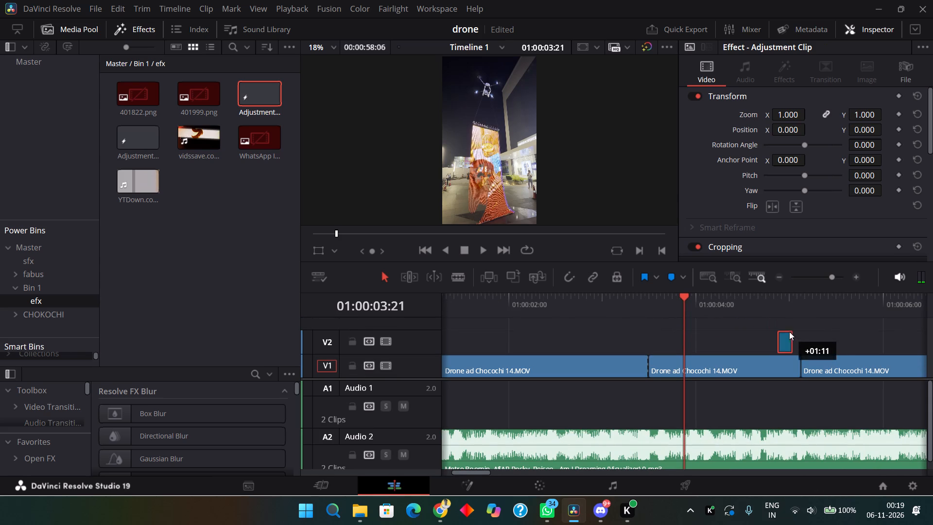
left_click_drag(789, 332, 808, 335)
scroll(801, 337, "up", 1)
left_click(802, 305)
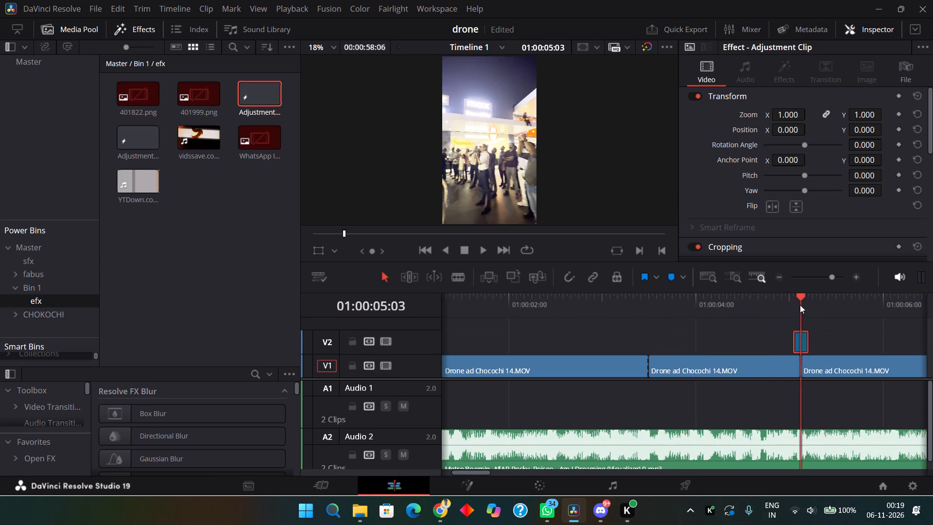
scroll(800, 305, "up", 19, "alt")
left_click(615, 315)
key("space")
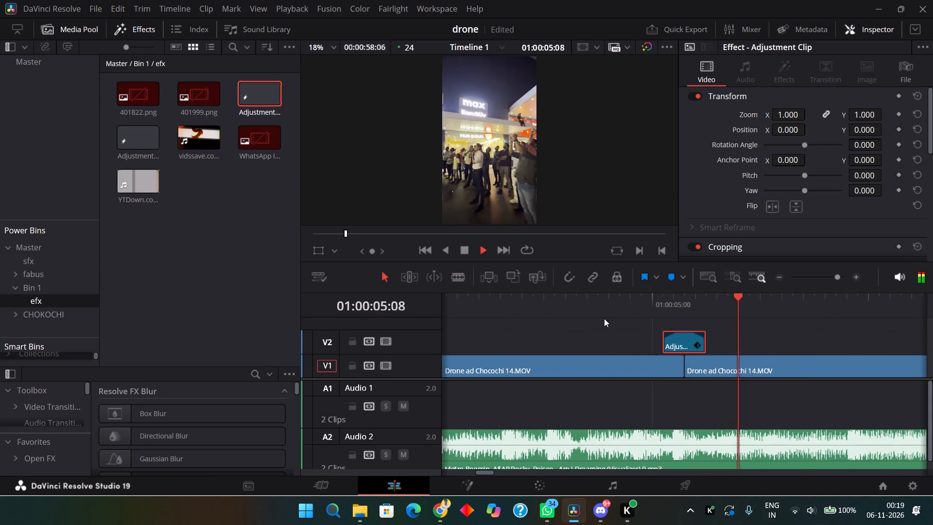
key("space")
scroll(602, 331, "down", 18, "alt")
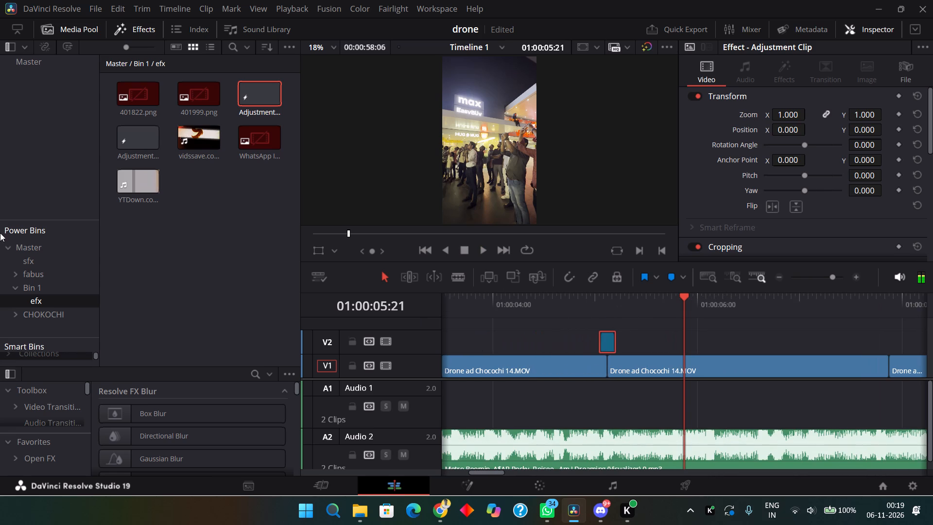
Browse the sfx power bin and preview the woosh-230554 and Low Whoosh sounds.
left_click(35, 244)
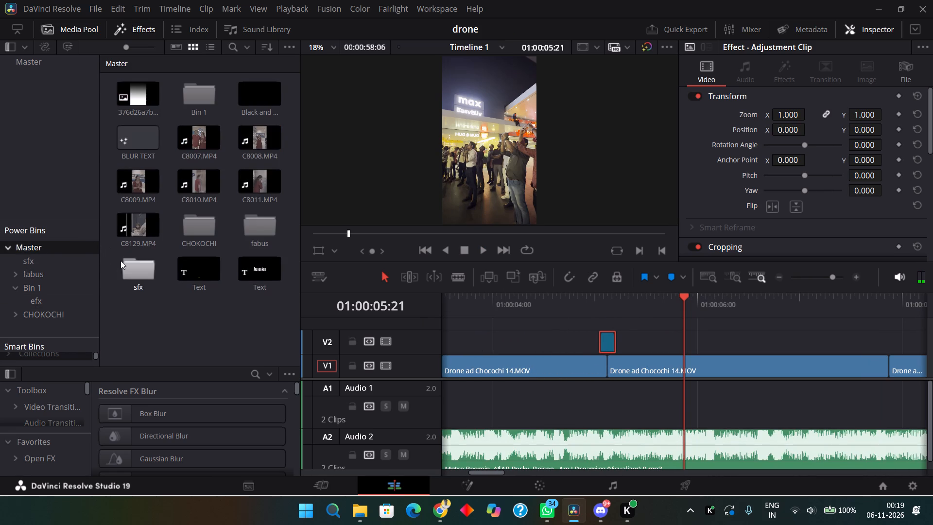
double_click(121, 270)
scroll(191, 180, "down", 6)
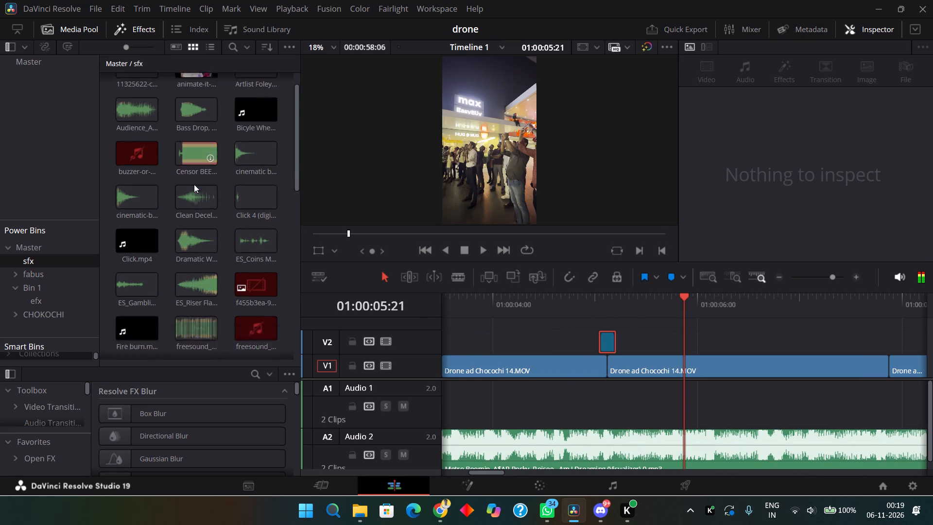
scroll(194, 184, "down", 13)
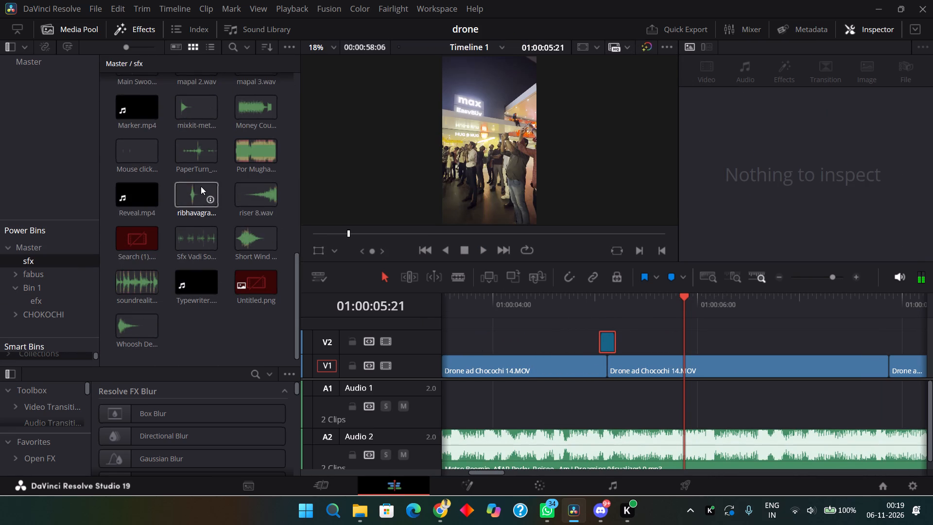
left_click(189, 189)
key("space")
key("space")
scroll(184, 191, "up", 5)
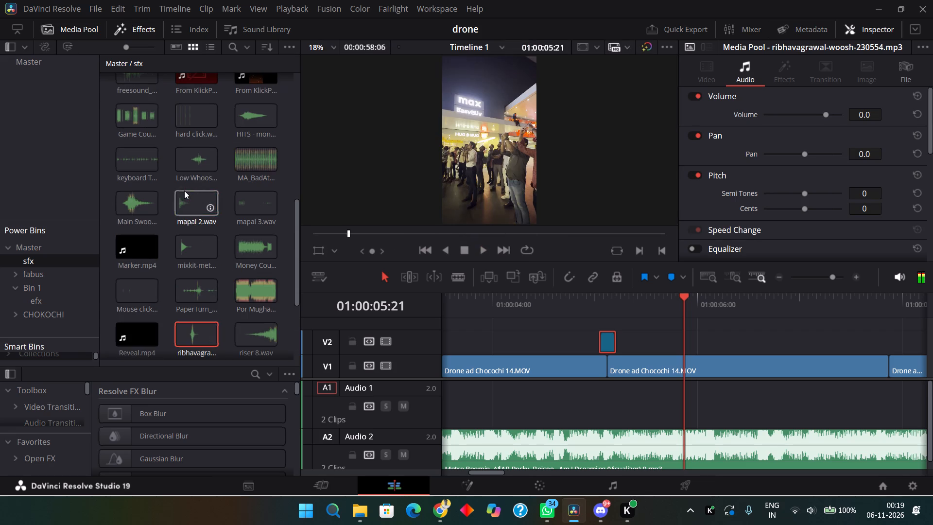
left_click(200, 150)
key("space")
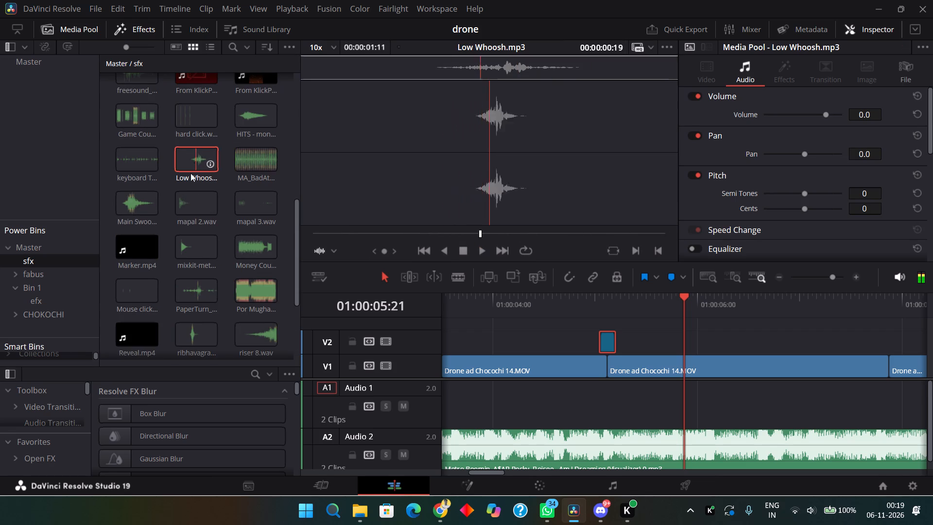
scroll(177, 256, "up", 5)
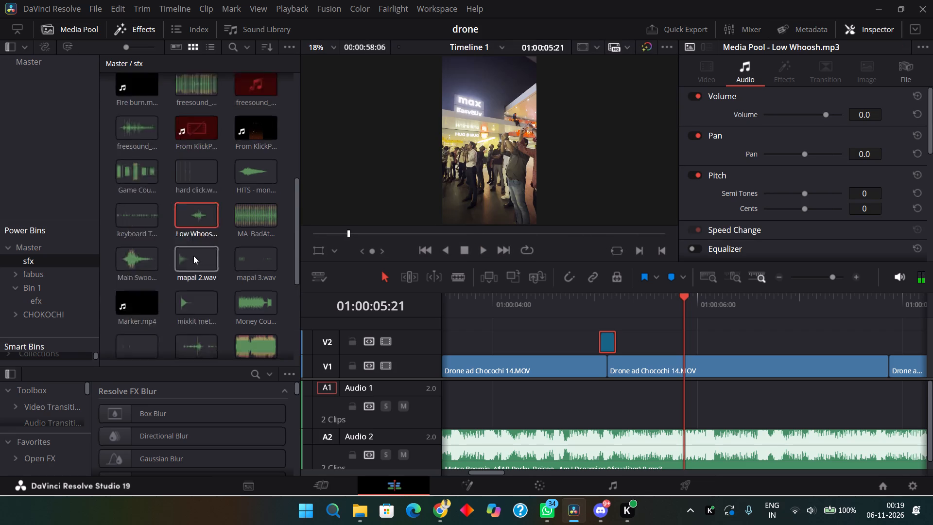
scroll(193, 256, "up", 4)
scroll(163, 228, "up", 3)
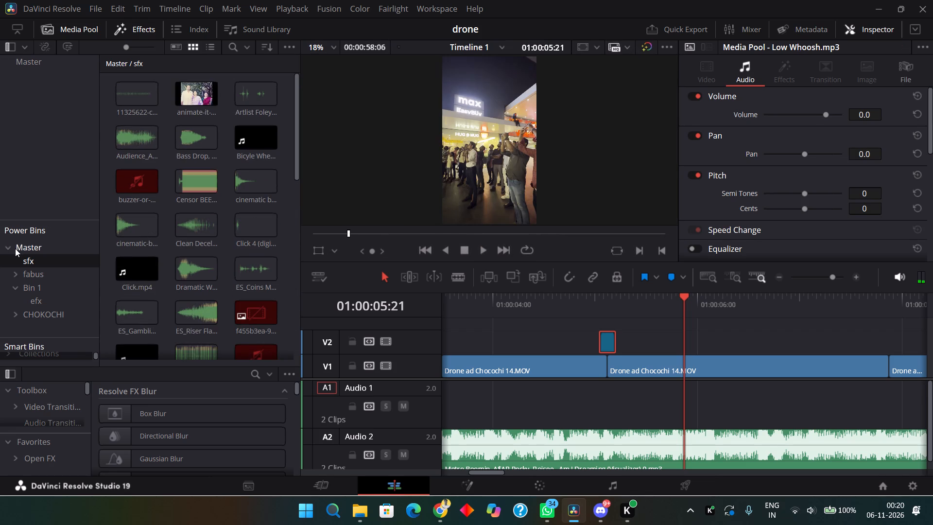
Browse the power bins and open the sfx bin inside fabus / worl / MAW.
left_click(15, 248)
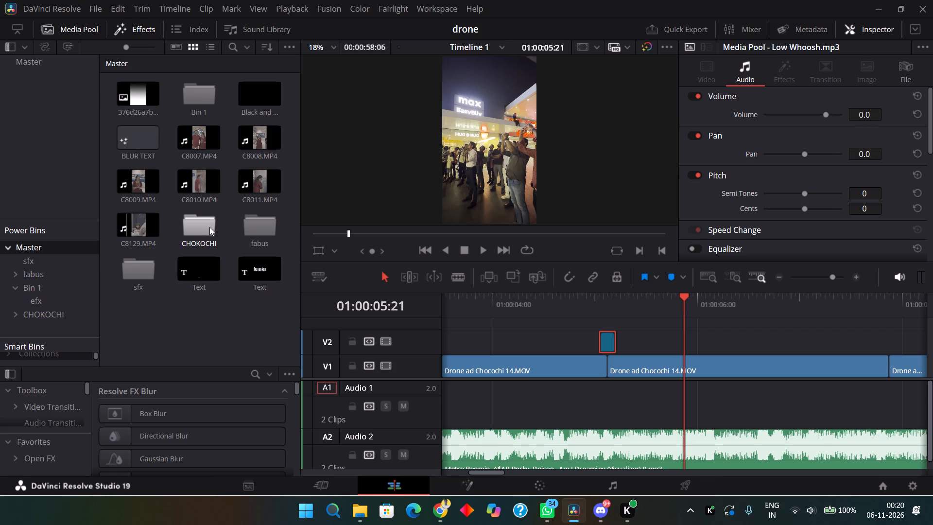
left_click(190, 111)
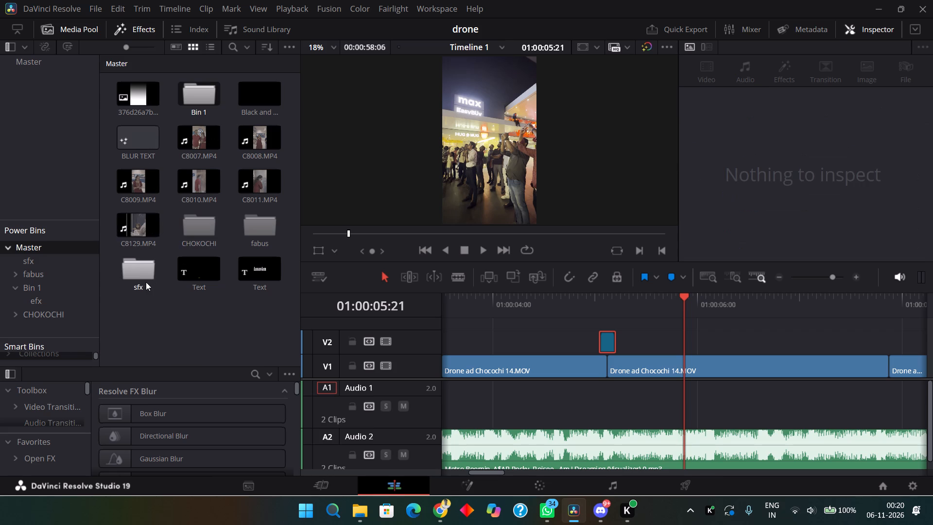
left_click(144, 282)
left_click(144, 282)
triple_click(52, 251)
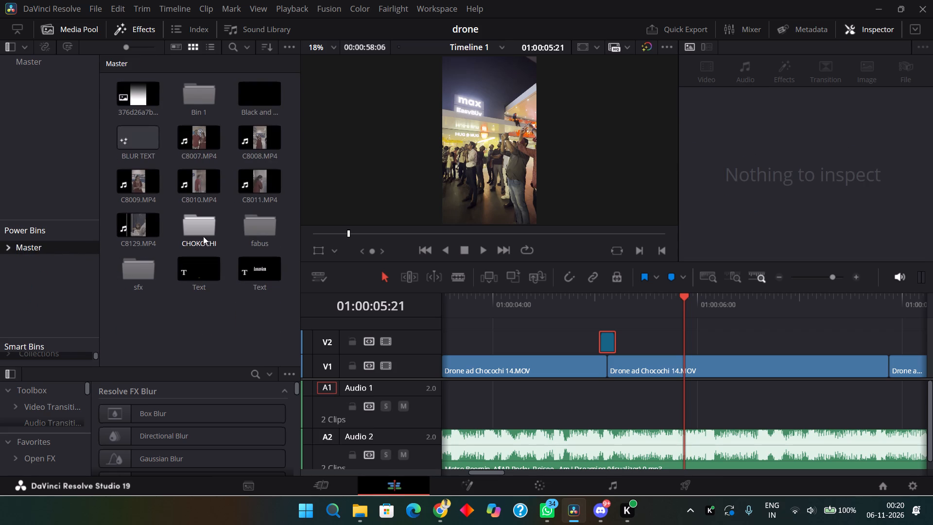
left_click(192, 106)
left_click(192, 106)
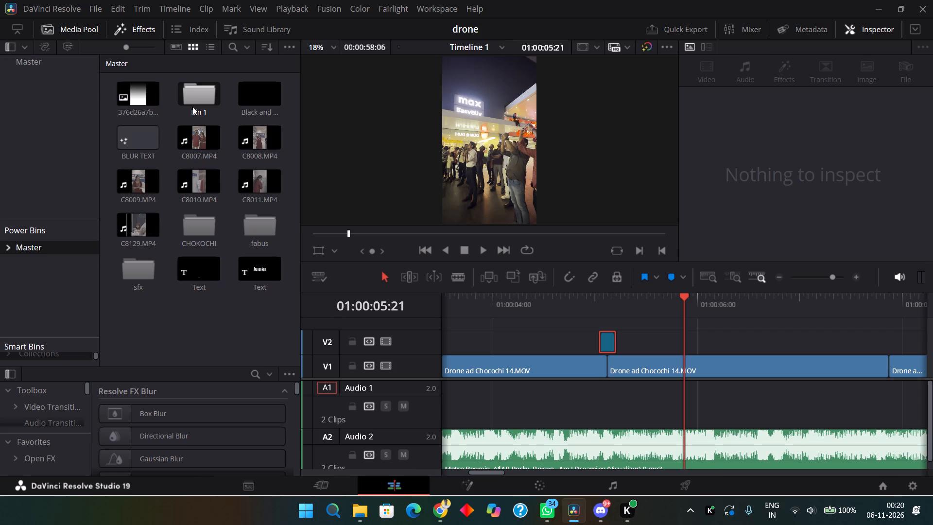
double_click(192, 106)
left_click(41, 237)
left_click(41, 248)
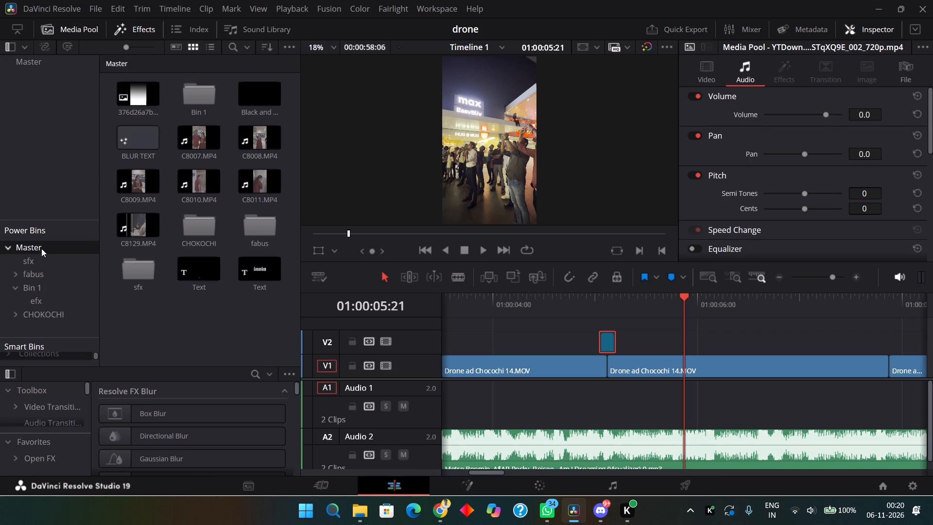
scroll(152, 273, "up", 4)
scroll(154, 273, "down", 1)
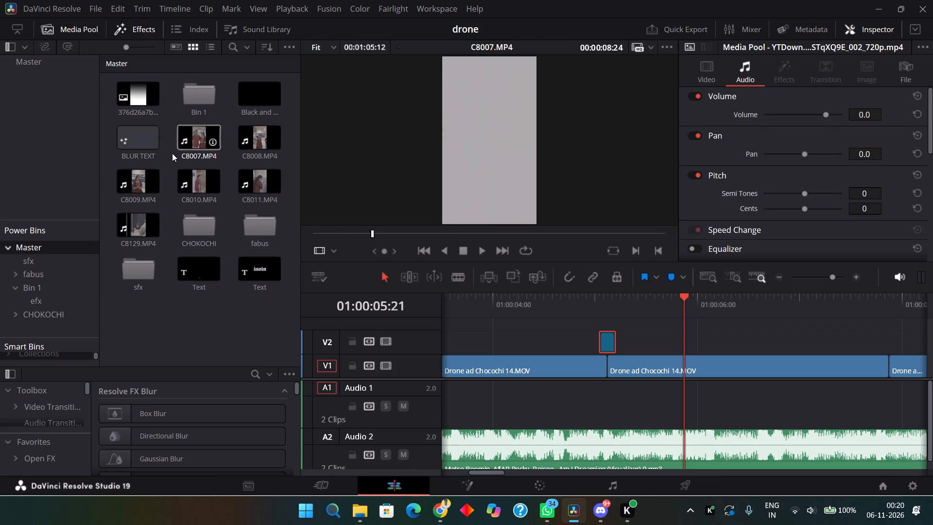
double_click(252, 231)
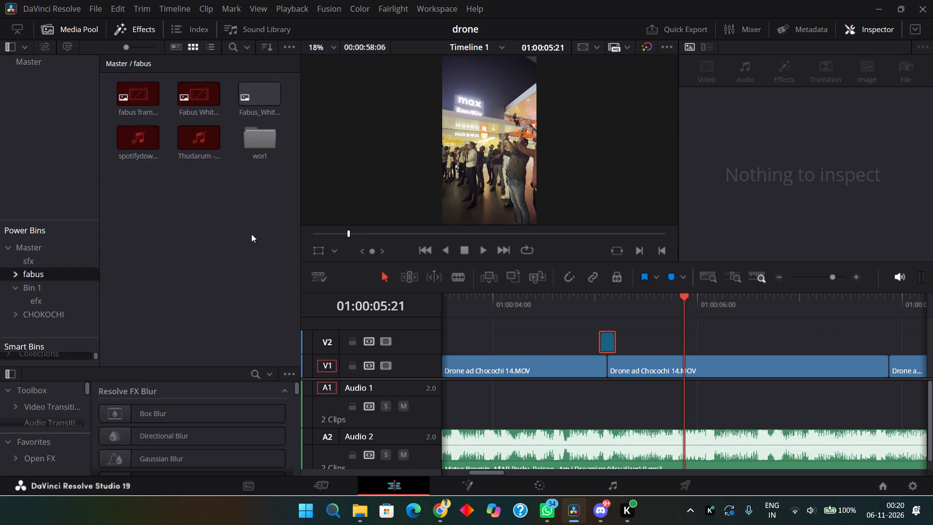
double_click(271, 137)
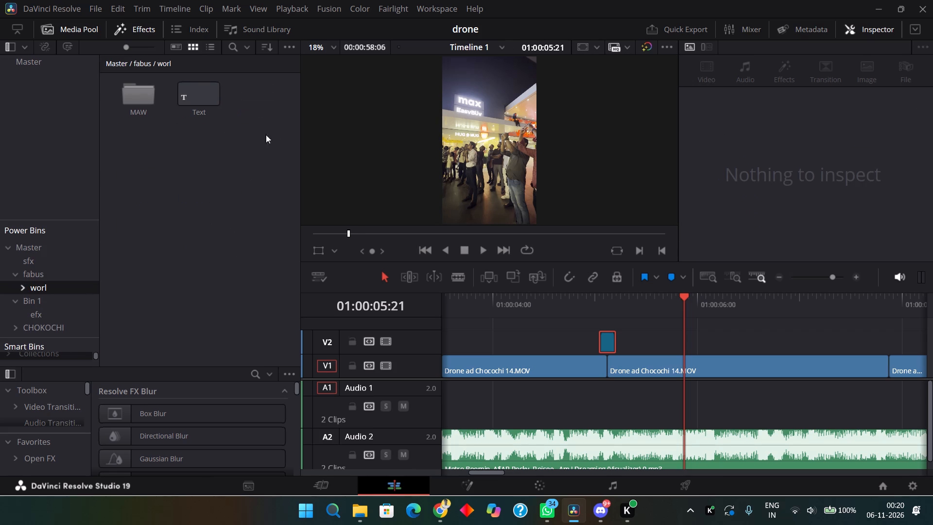
double_click(151, 102)
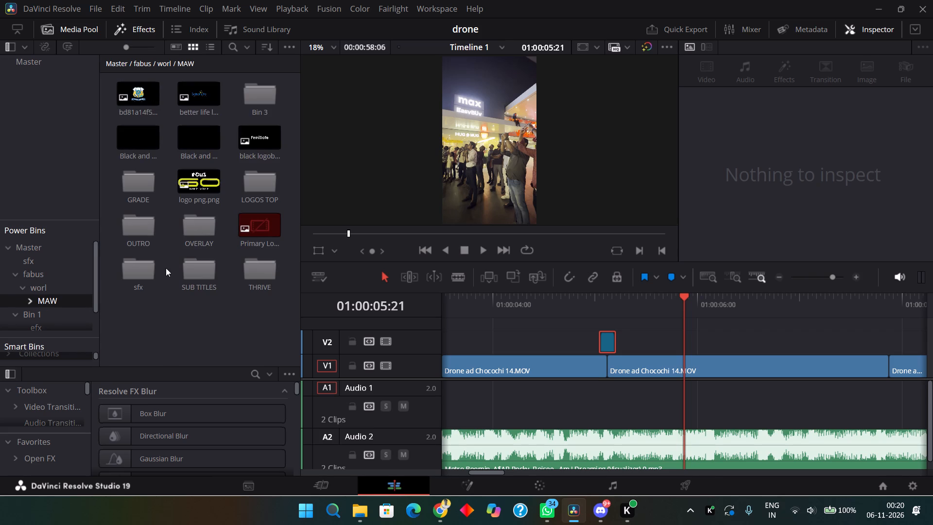
double_click(145, 277)
Look through the sounds in the MAW sfx bin for an effect to match the flash.
scroll(185, 158, "down", 7)
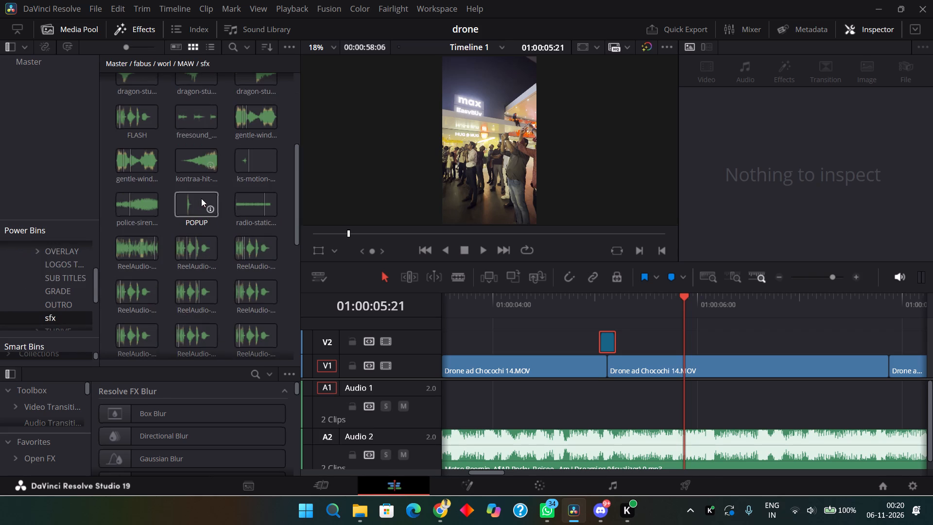
scroll(191, 202, "down", 14)
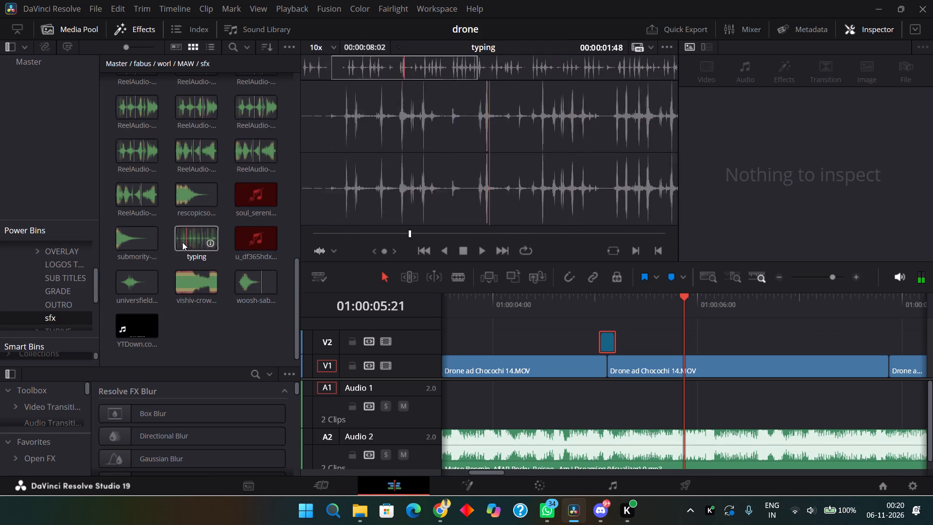
scroll(117, 230, "up", 7)
scroll(127, 155, "up", 4)
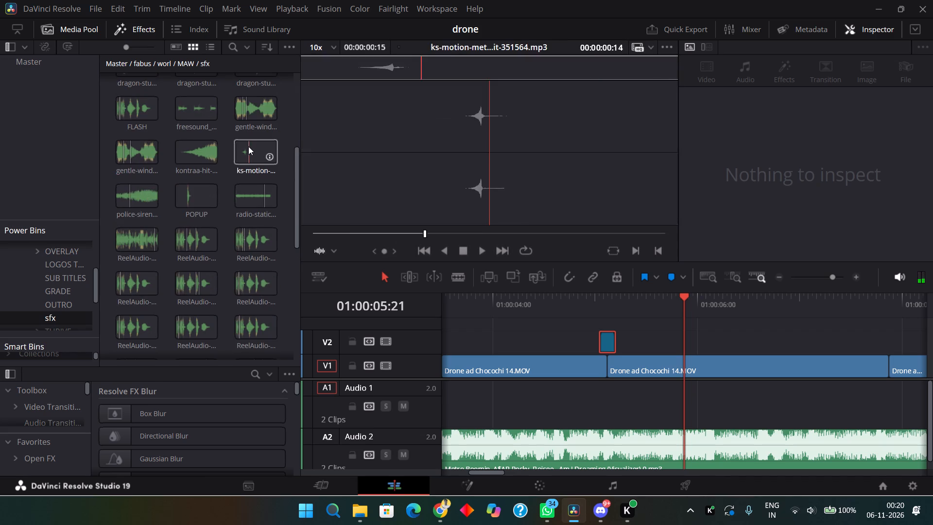
scroll(248, 146, "up", 4)
scroll(204, 157, "up", 8)
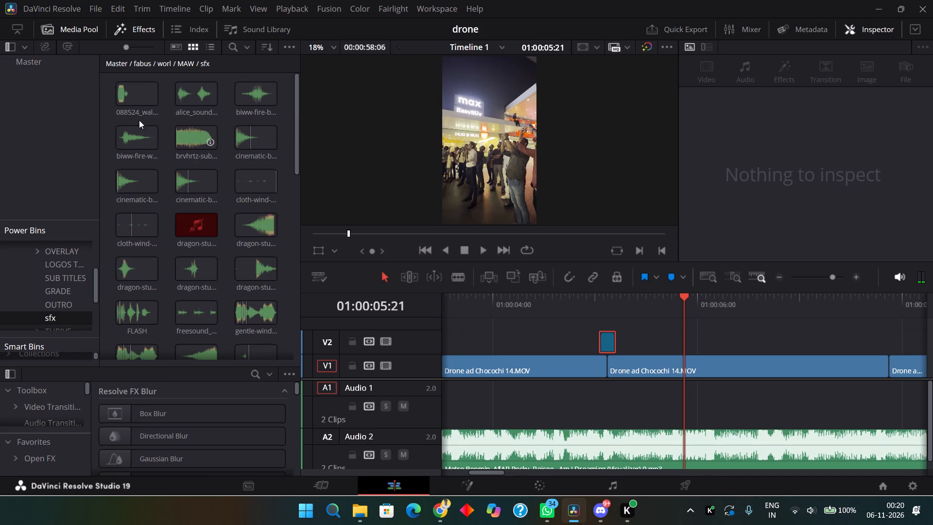
Place the FLASH sound on Audio 1 beneath the adjustment clip near 01:00:05:03, and play across the cut.
scroll(136, 182, "down", 5)
left_click_drag(130, 175, 590, 380)
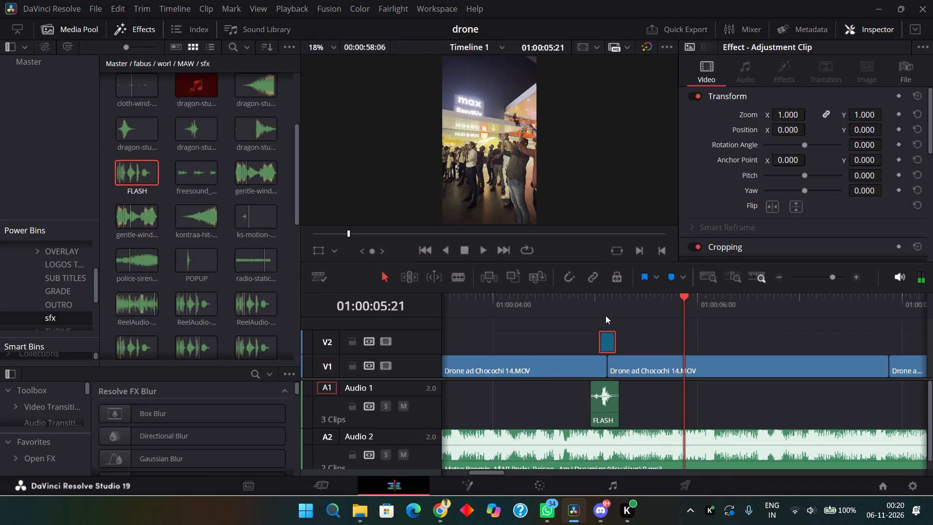
left_click(605, 315)
left_click(567, 306)
key("space")
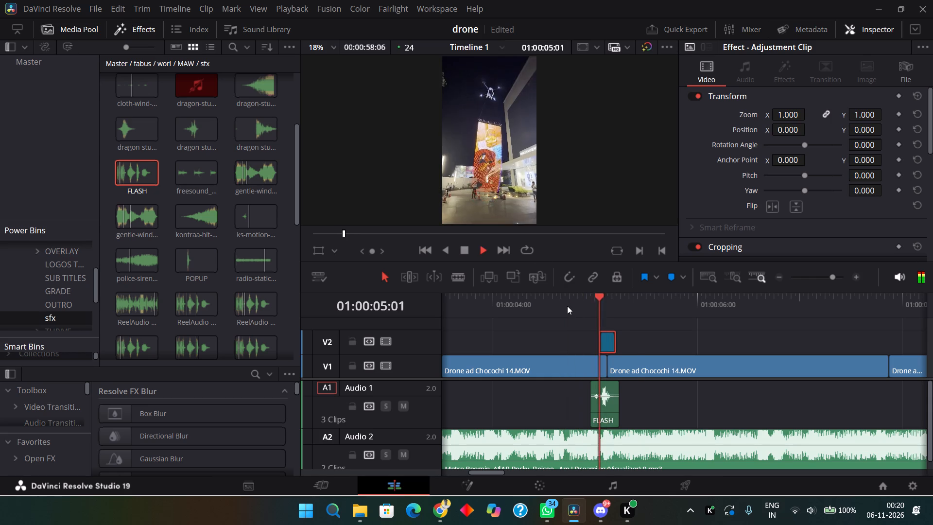
key("space")
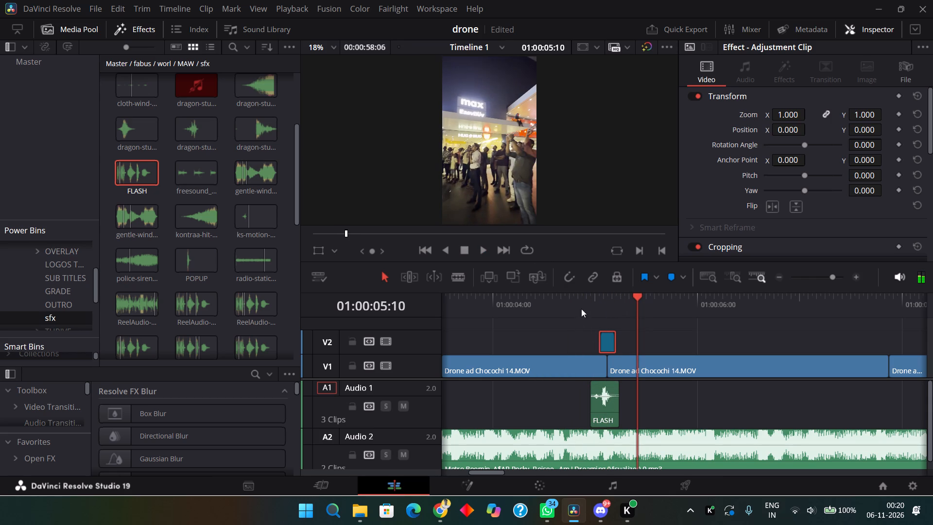
Shift the FLASH sound on Audio 1 slightly later so its peak lines up with the cut at 01:00:05:03.
left_click(605, 300)
scroll(610, 301, "up", 15, "alt")
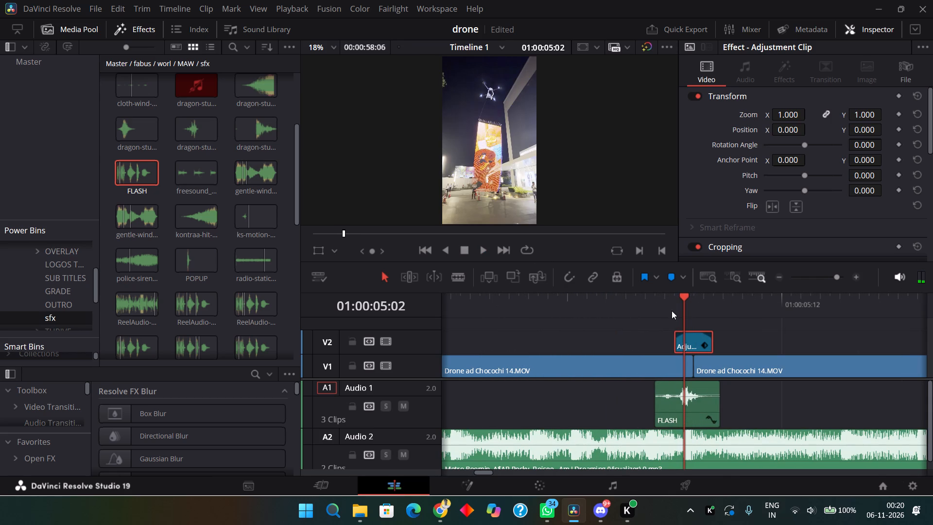
left_click_drag(681, 311, 697, 308)
left_click_drag(681, 399, 693, 393)
Duplicate the adjustment clip and FLASH sound together to the cuts starting Drone ad Chocochi .MOV and Drone ad Chocochi 2.MOV.
scroll(691, 394, "down", 20, "alt")
scroll(691, 394, "down", 4, "alt")
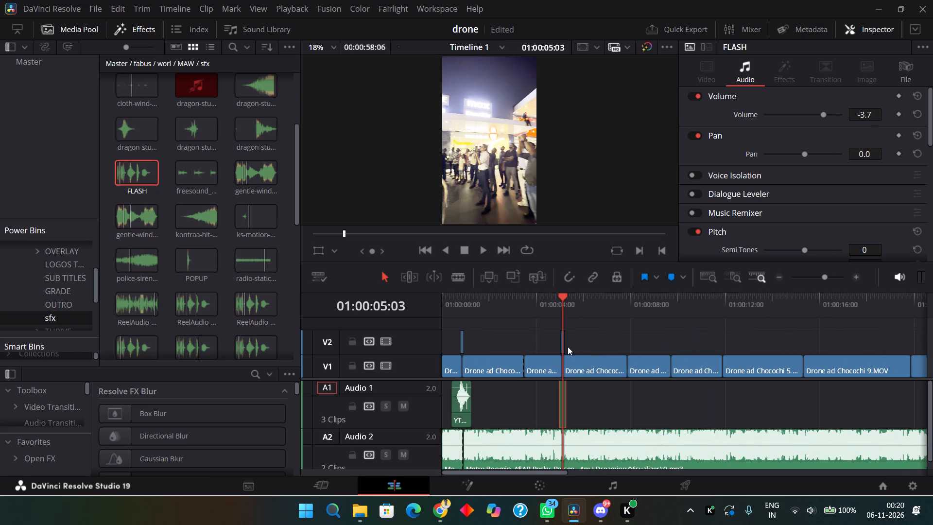
left_click(562, 341, "shift")
left_click(592, 338)
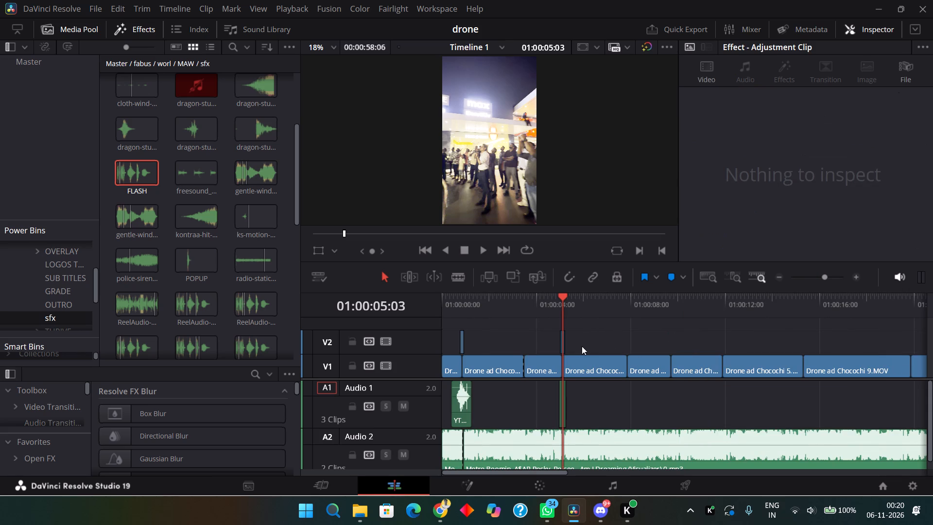
left_click(562, 401)
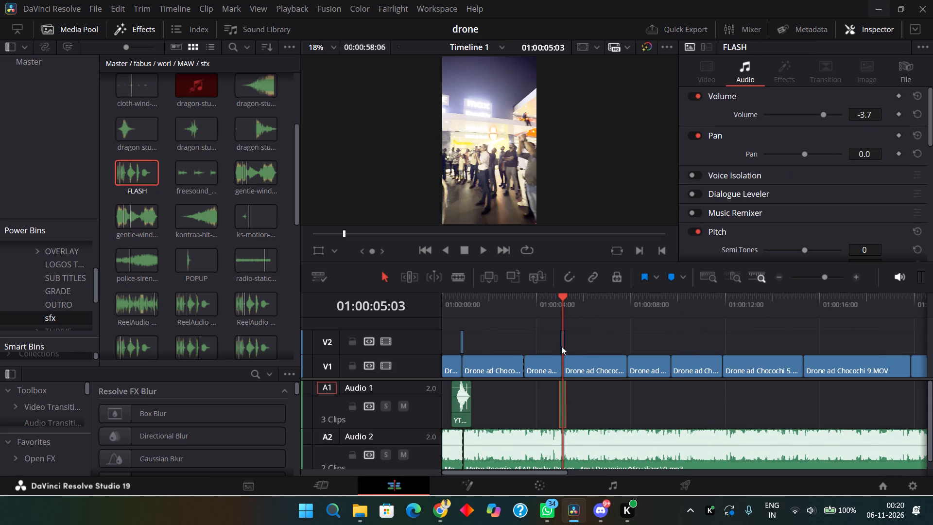
left_click(561, 346, "ctrl")
left_click_drag(561, 346, 614, 339, "alt")
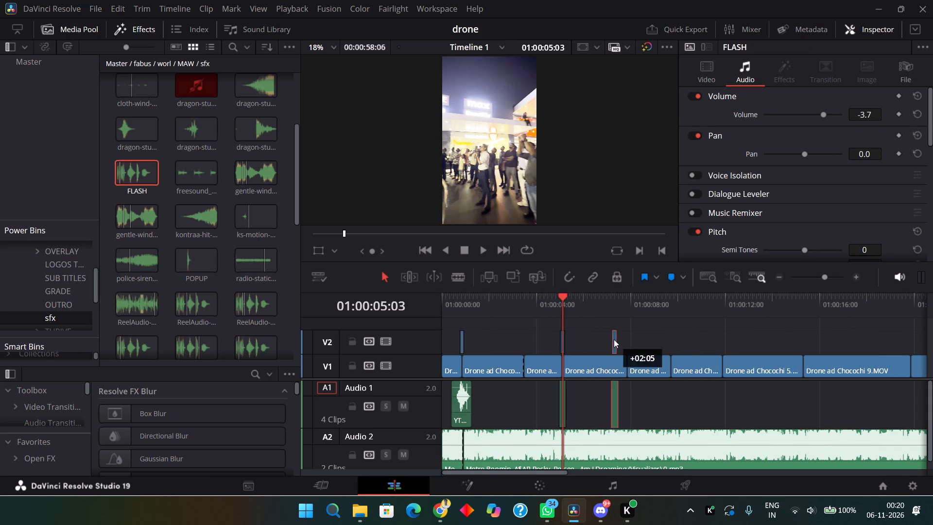
left_click_drag(614, 339, 626, 341, "alt")
left_click_drag(626, 341, 662, 349)
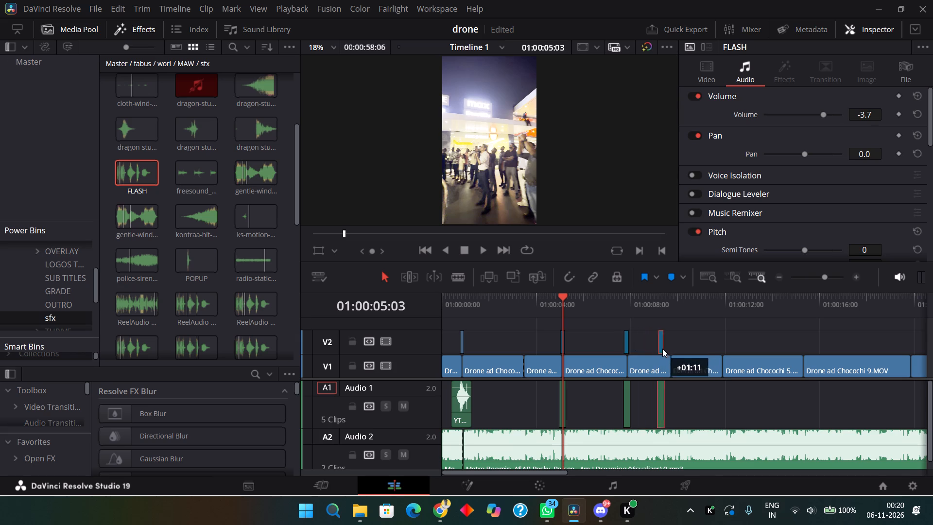
left_click_drag(662, 349, 670, 353)
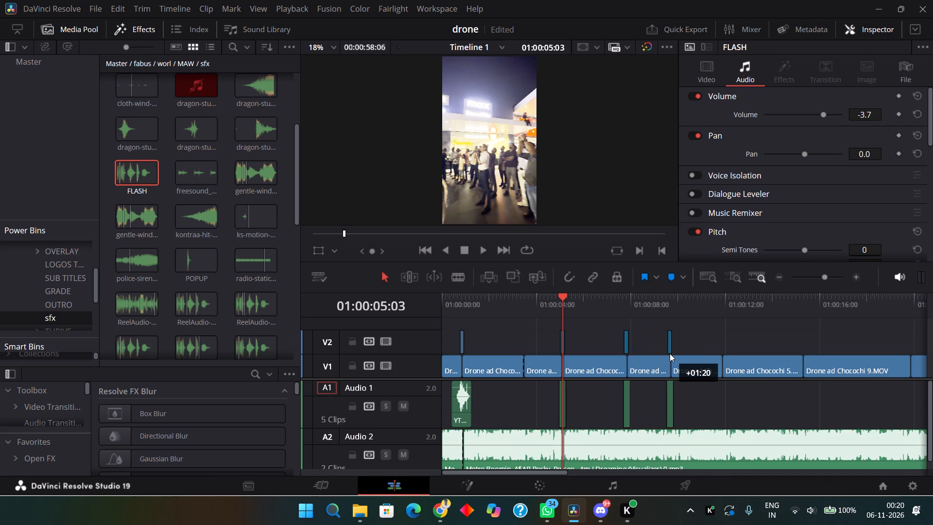
Centre the copied adjustment clip and FLASH sound over the cut starting Drone ad Chocochi 2.MOV.
scroll(670, 353, "up", 16, "alt")
scroll(669, 355, "down", 7)
scroll(666, 356, "down", 7, "ctrl")
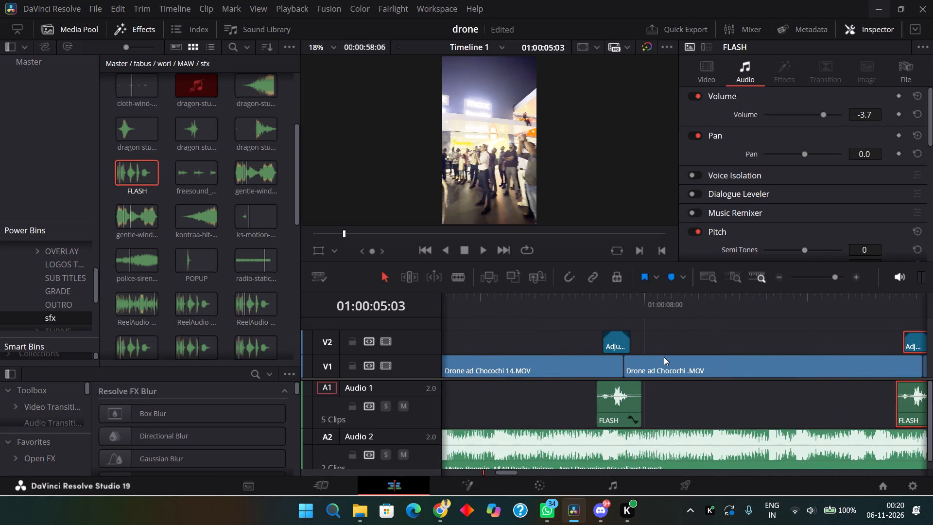
scroll(657, 350, "down", 3, "ctrl")
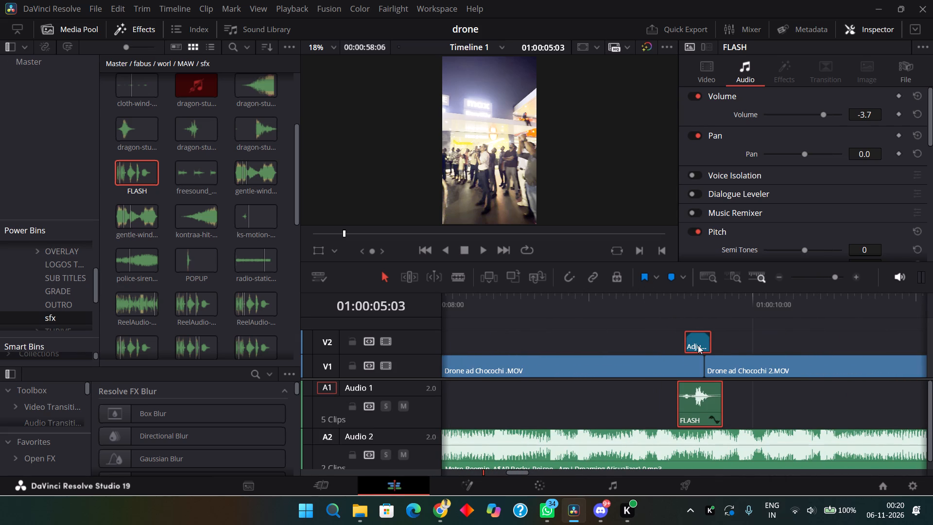
left_click_drag(698, 345, 707, 345)
scroll(705, 346, "down", 6, "alt")
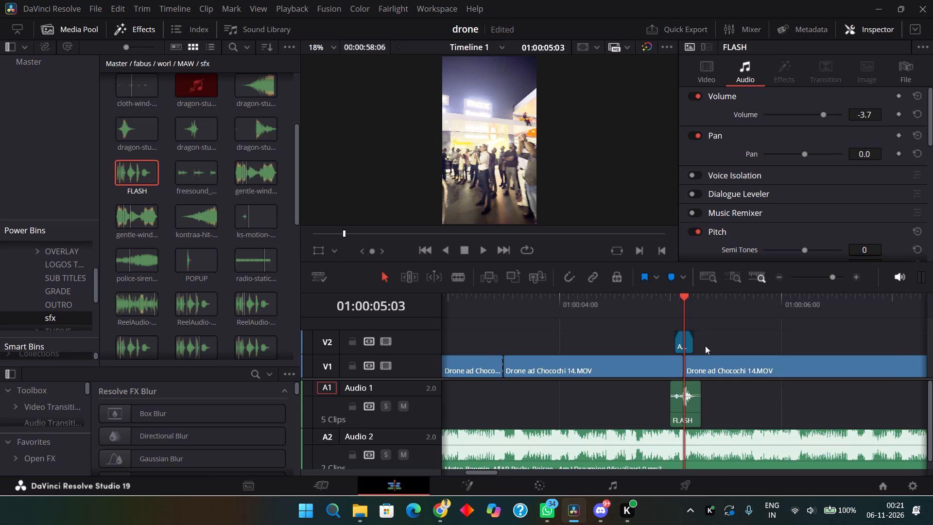
scroll(705, 346, "up", 1, "ctrl")
scroll(691, 356, "down", 5, "ctrl")
left_click(876, 328)
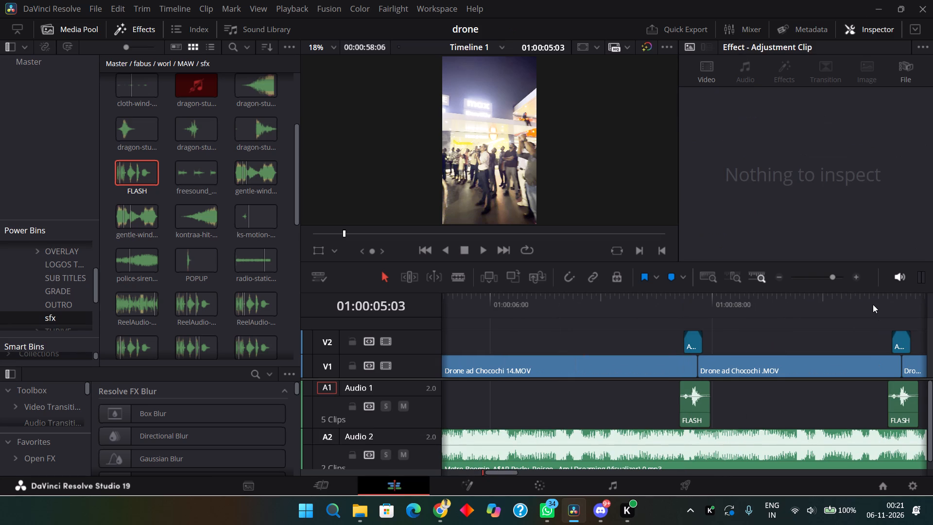
Play the timeline from just before the Drone ad Chocochi 2.MOV cut into the Drone ad Chocochi 5.MOV shot.
left_click(873, 304)
key("space")
key("space")
scroll(869, 319, "down", 12, "alt")
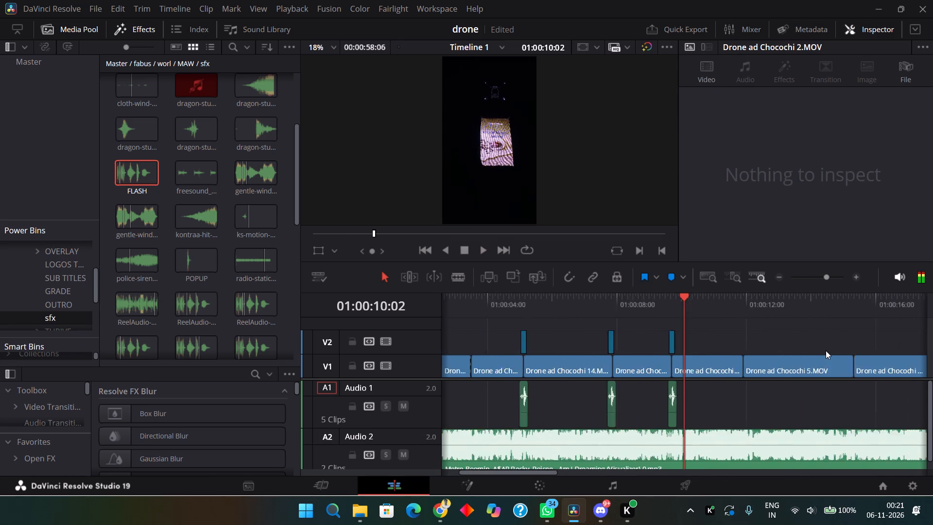
key("space")
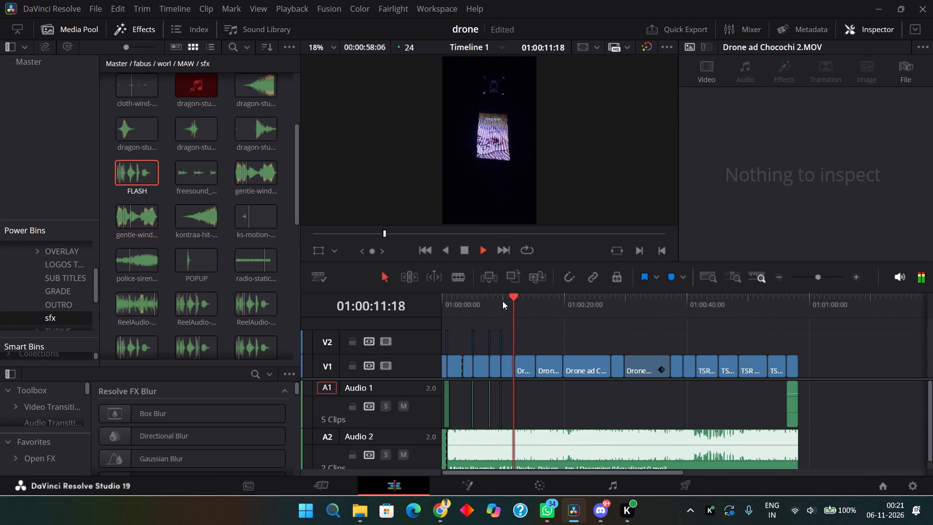
key("space")
Add Timeline 1 to the render queue as a second job to D:\drone event.mp4 and start rendering it.
left_click(712, 495)
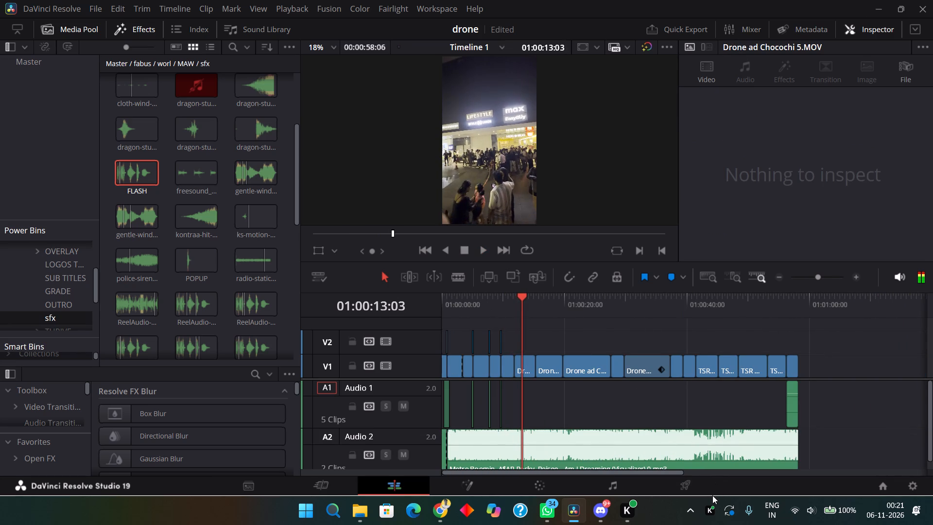
left_click(704, 493)
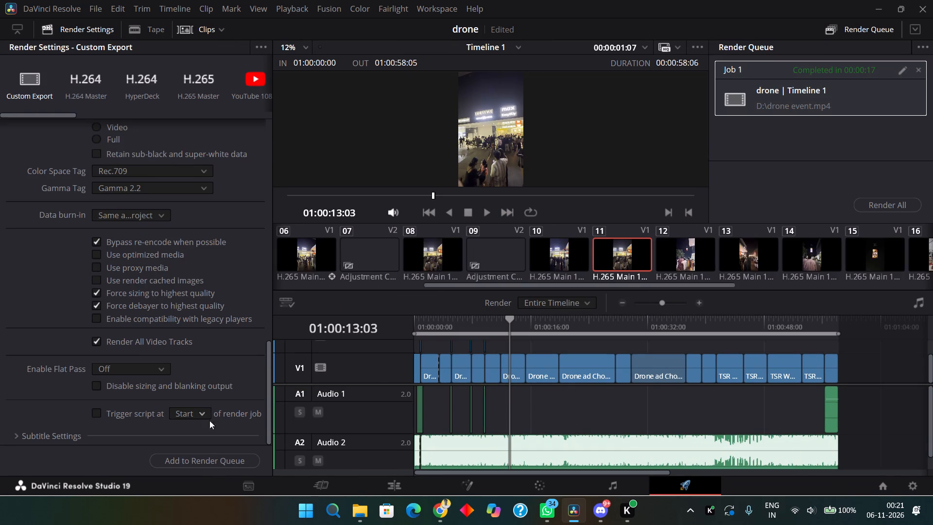
left_click(232, 455)
left_click(579, 309)
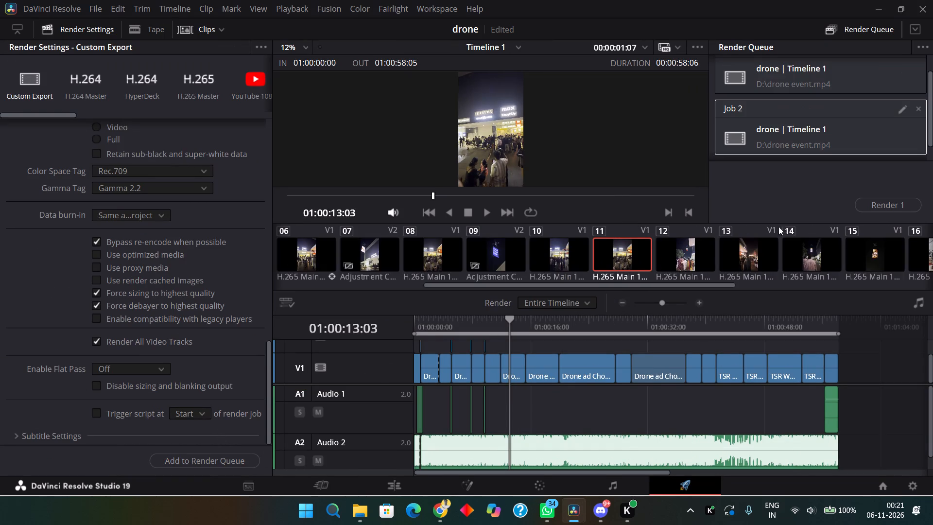
left_click(900, 207)
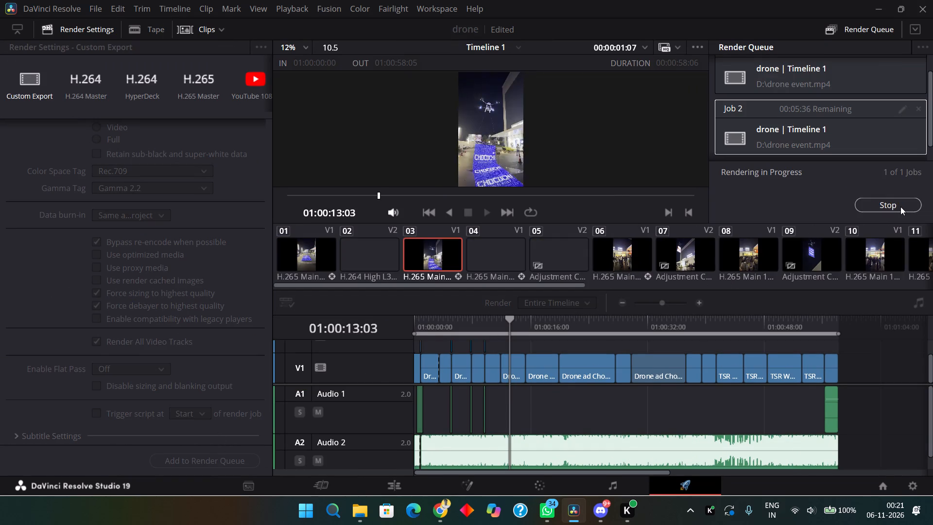
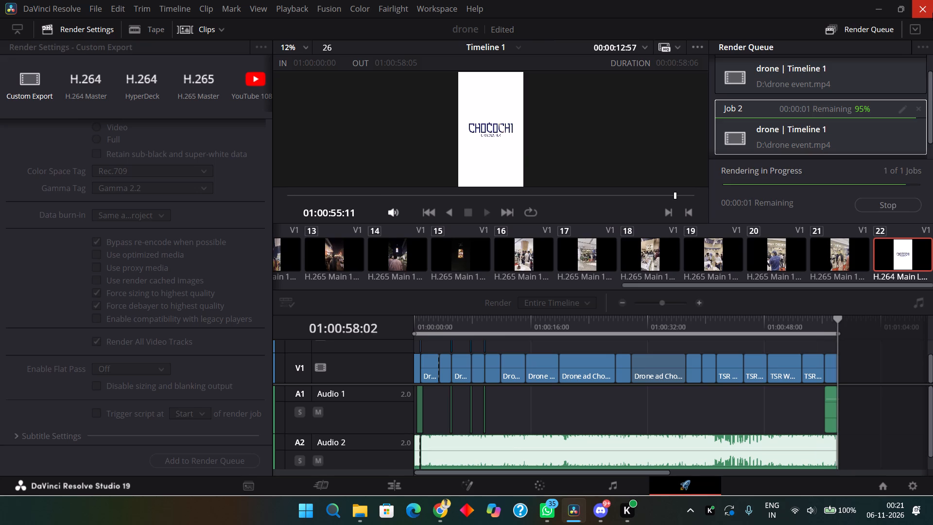
Close the video editor with the drone project once the second Timeline 1 render job has finished.
left_click(932, 13)
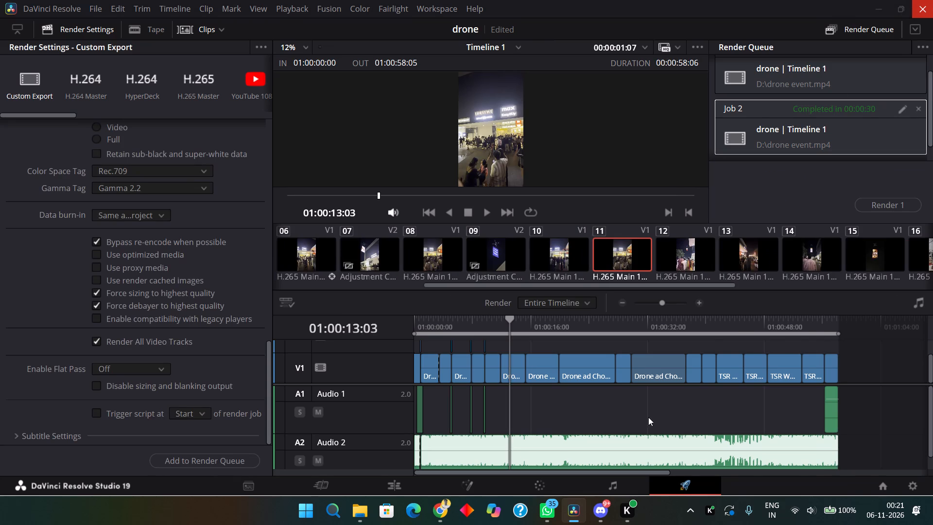